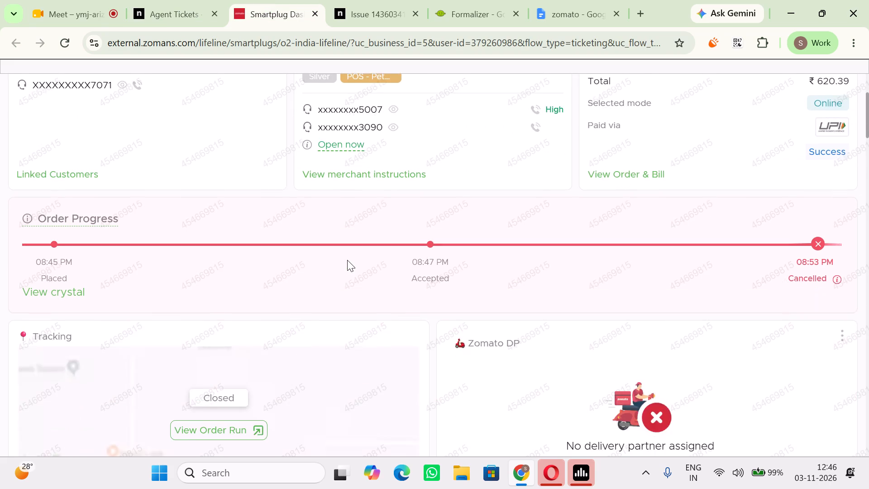
Check the cancelled order's progress timeline and place a callback call to the customer, choosing to call anyway.
scroll(347, 260, down, 1)
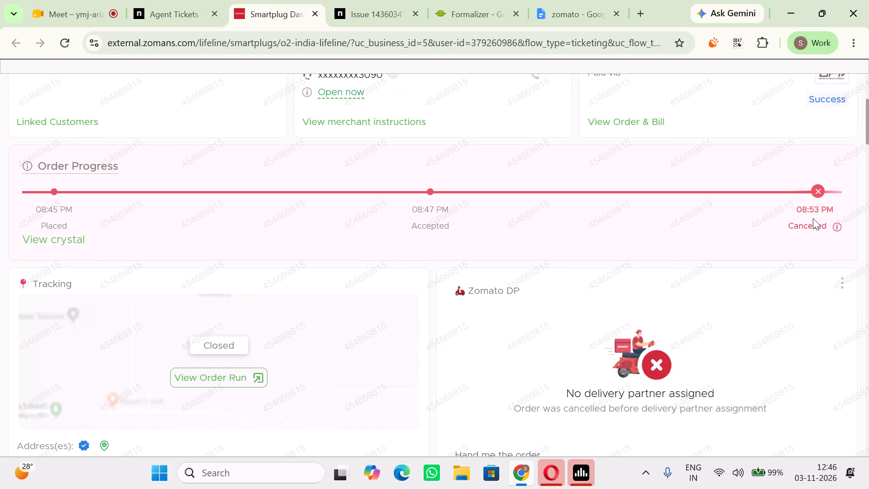
scroll(651, 253, up, 7)
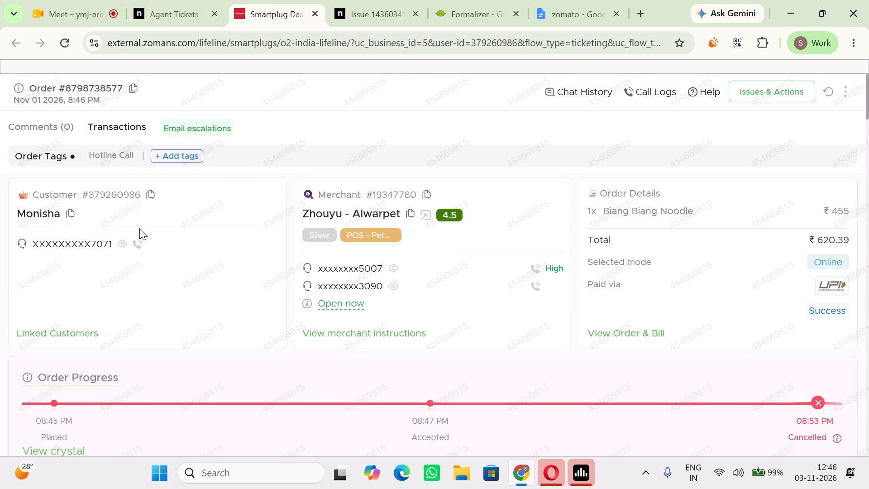
click(136, 243)
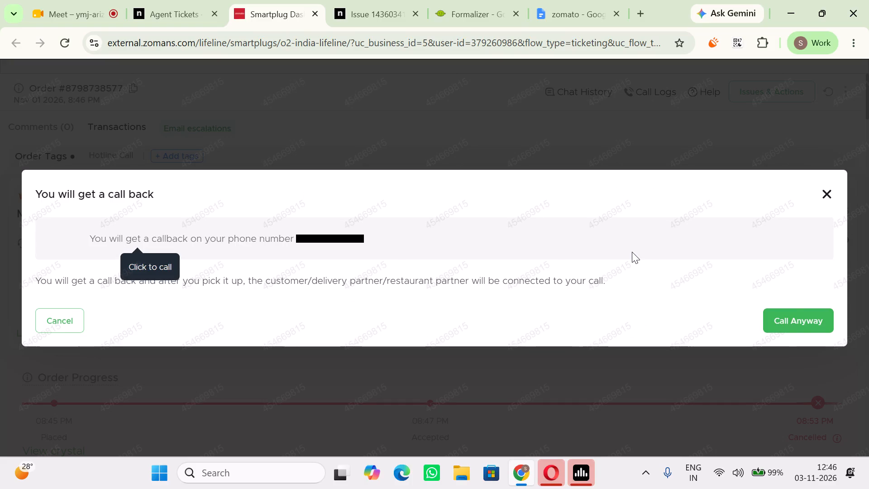
click(807, 318)
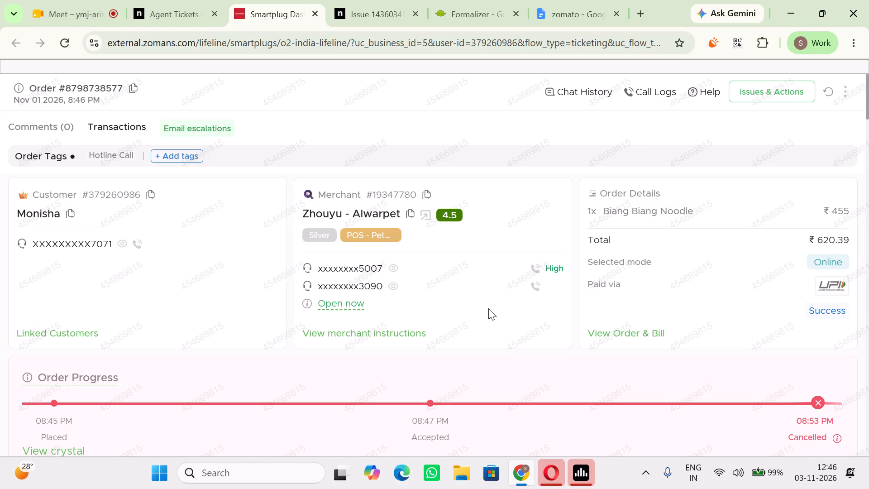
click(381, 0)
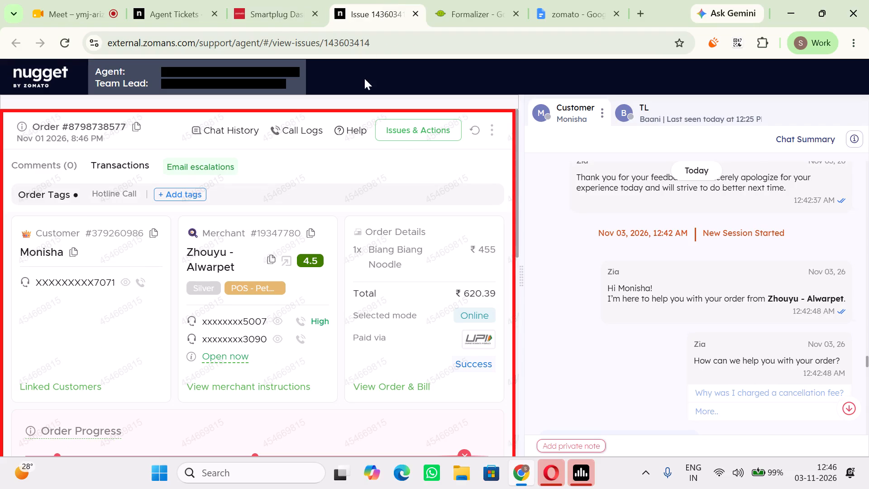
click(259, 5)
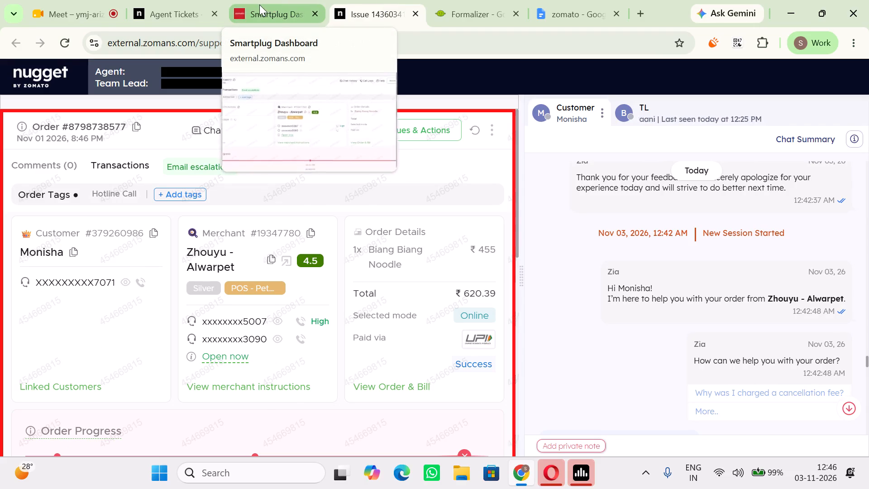
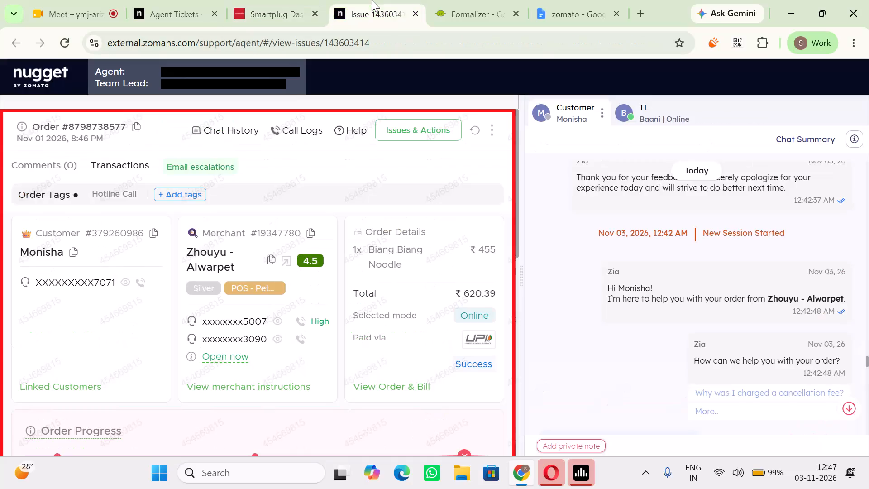
Read back through the customer's chat, from today's cancellation-fee query to the November 01 conversation about cancelling the order.
scroll(630, 373, up, 1)
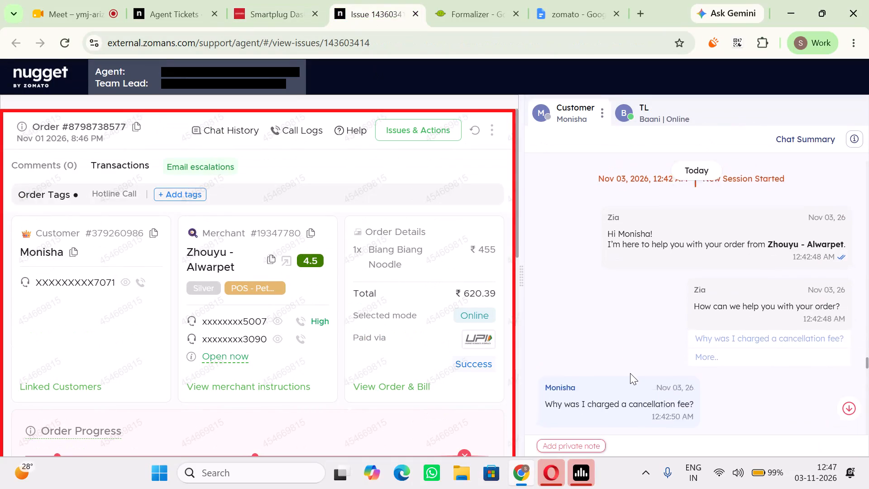
scroll(630, 373, up, 1)
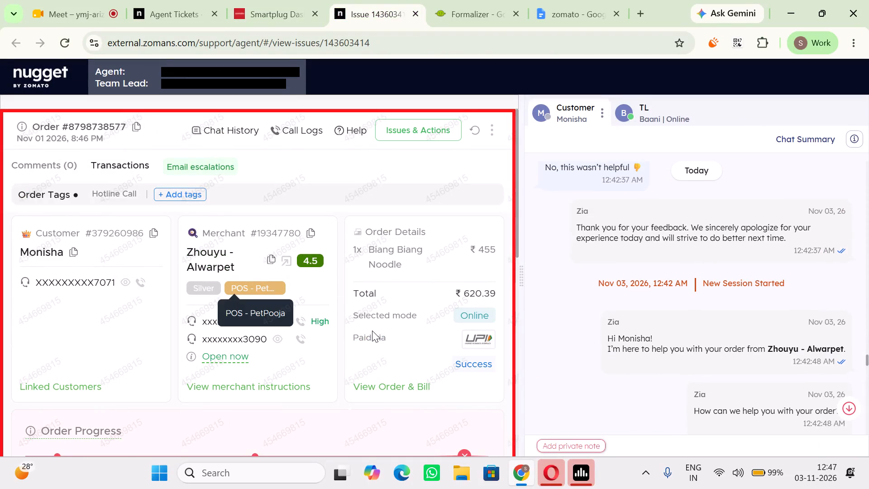
scroll(623, 315, down, 2)
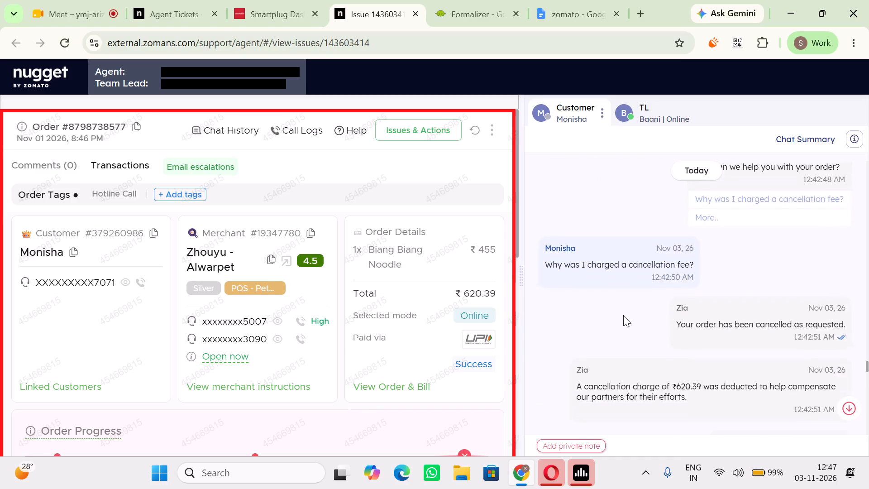
scroll(623, 315, down, 1)
scroll(623, 315, up, 1)
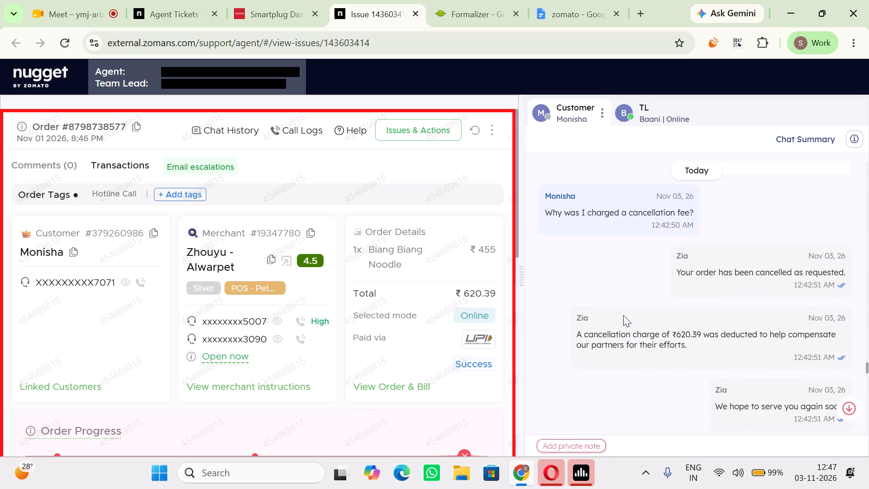
scroll(623, 315, up, 4)
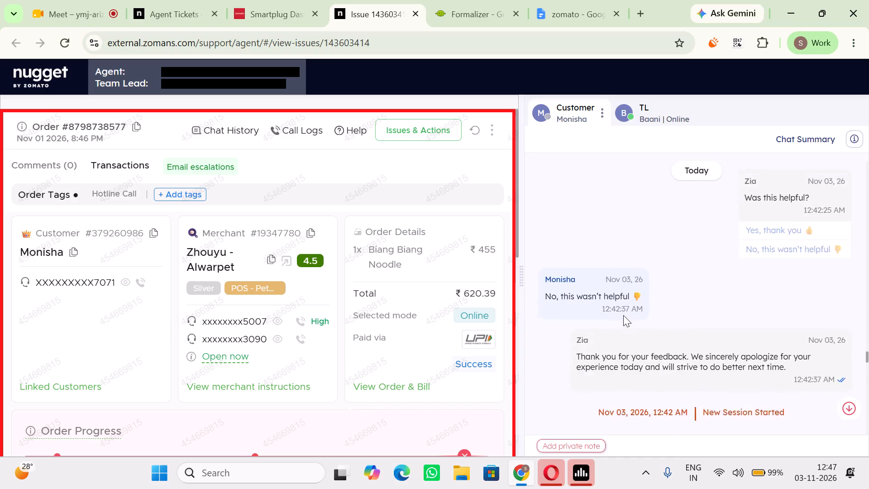
scroll(623, 315, up, 7)
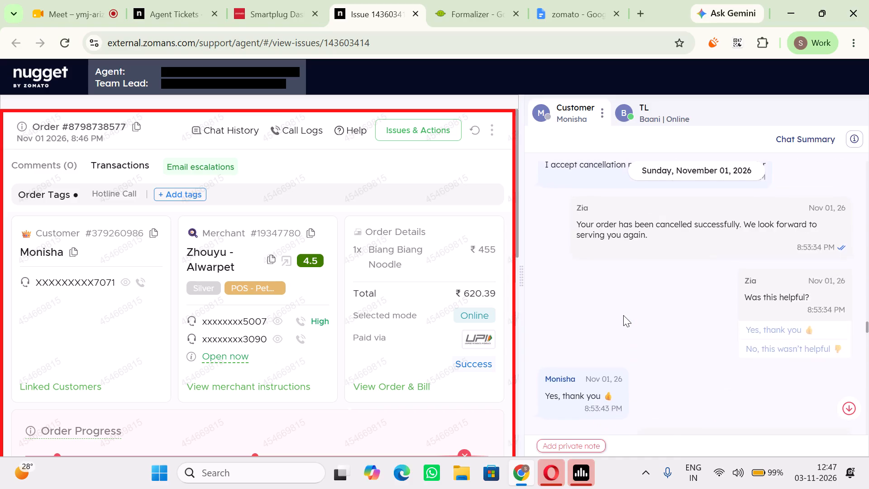
scroll(623, 315, up, 3)
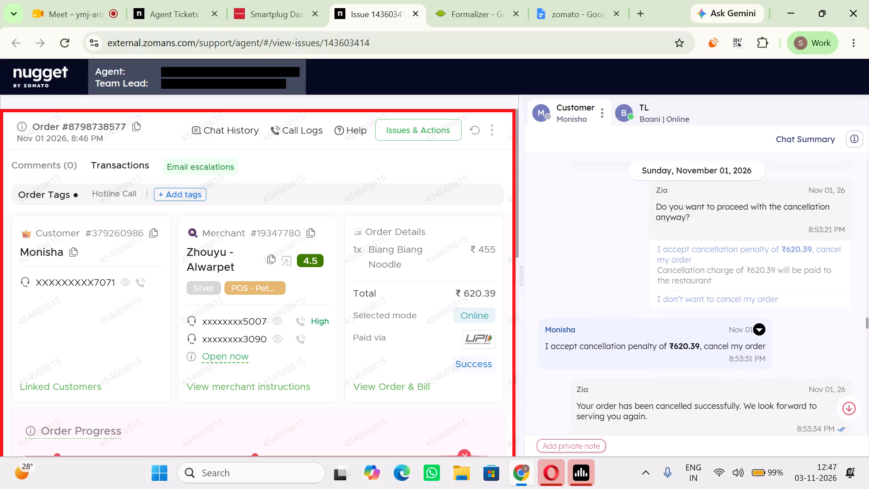
scroll(623, 315, up, 2)
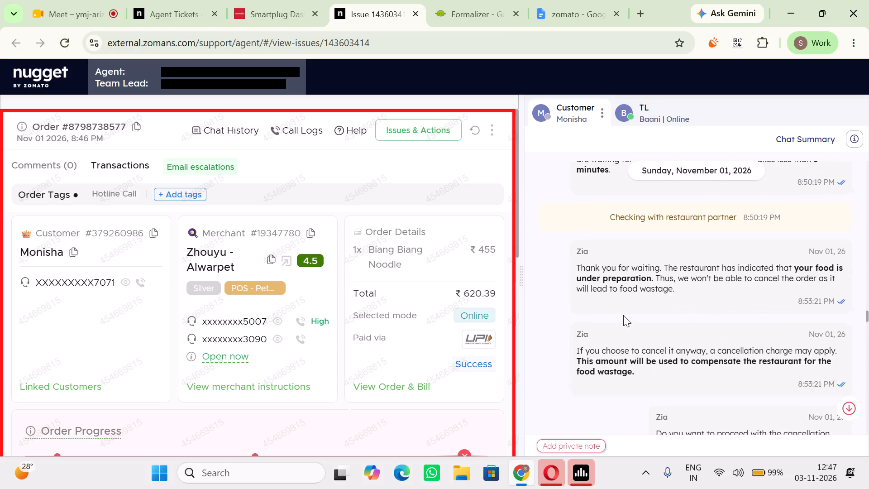
scroll(623, 315, up, 1)
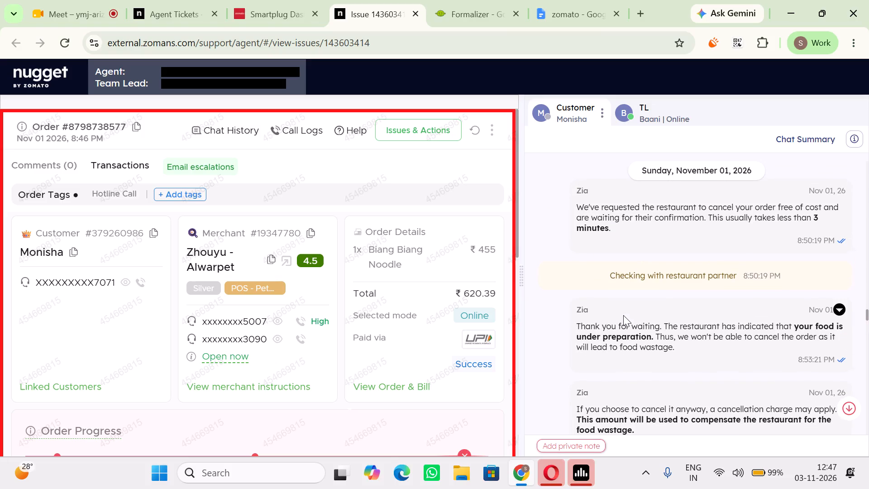
scroll(623, 315, up, 1)
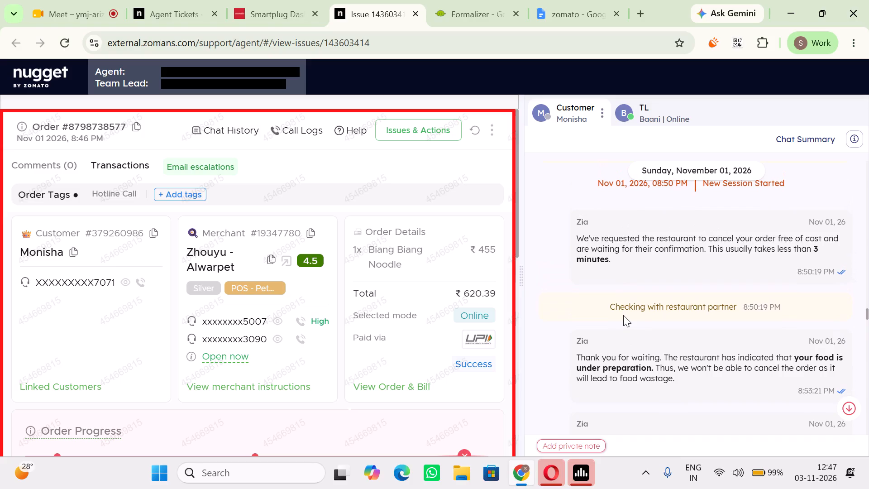
scroll(623, 315, up, 2)
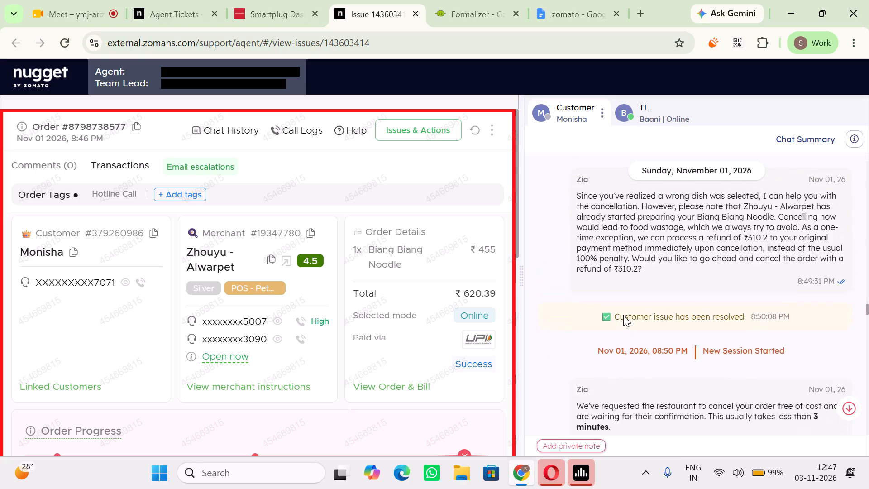
scroll(623, 315, up, 2)
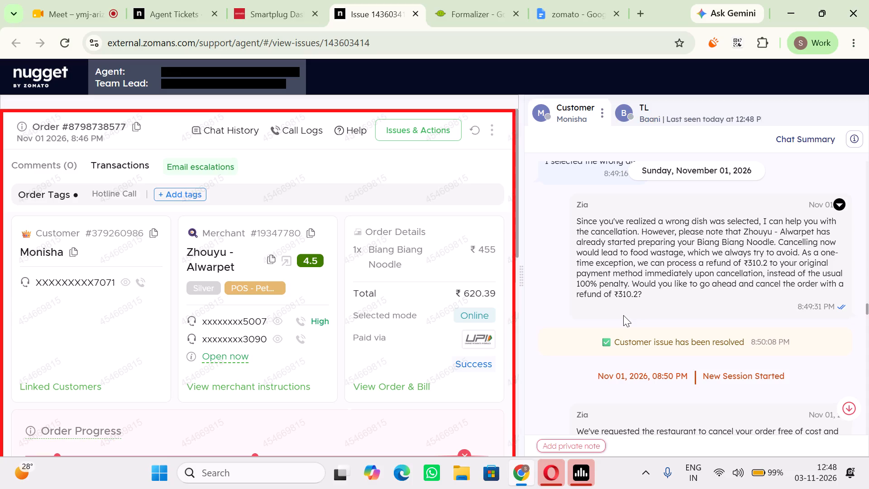
Examine the November 01 messages covering the refund offer, the restaurant check and the customer's response to the cancellation penalty.
scroll(623, 315, down, 1)
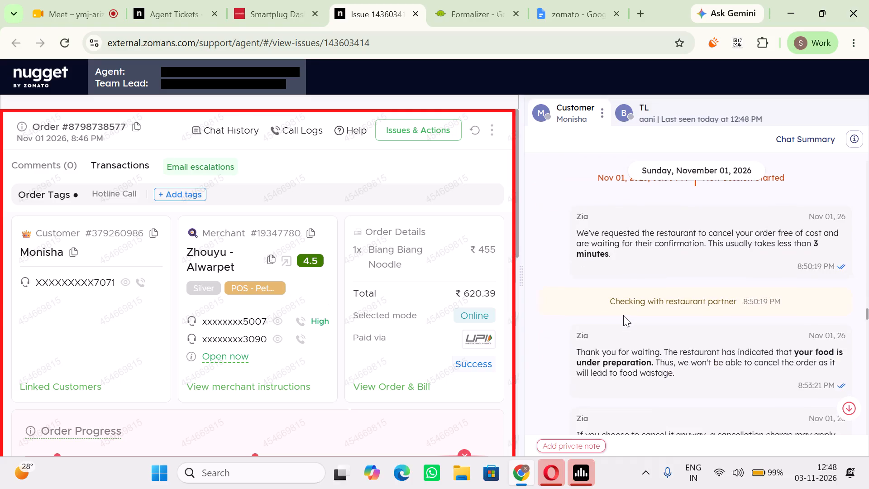
scroll(623, 315, down, 2)
scroll(623, 315, up, 1)
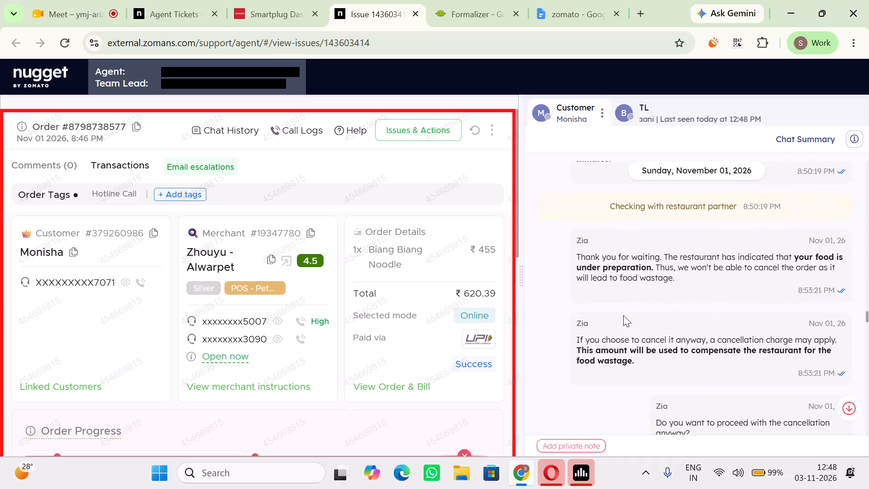
scroll(623, 315, up, 2)
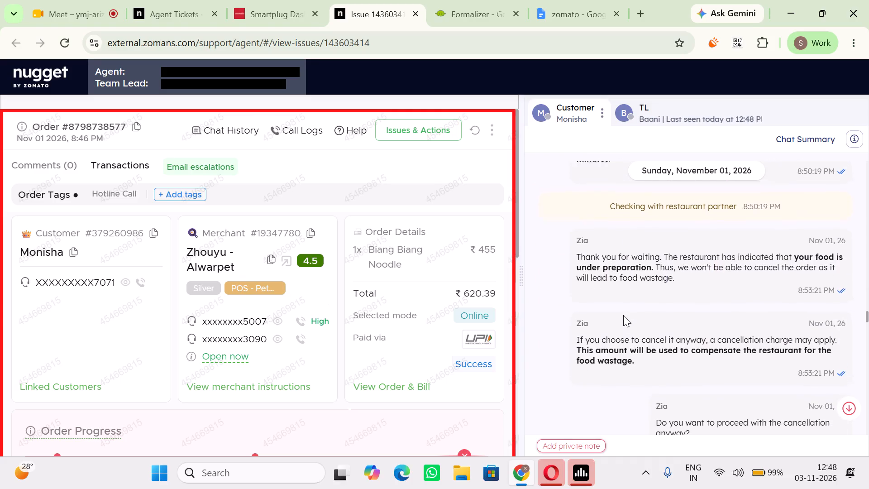
scroll(623, 315, up, 1)
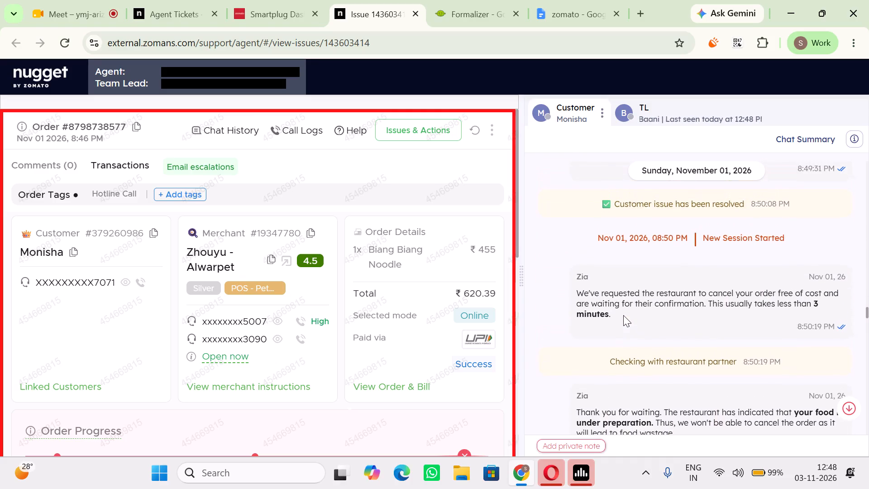
scroll(623, 315, up, 2)
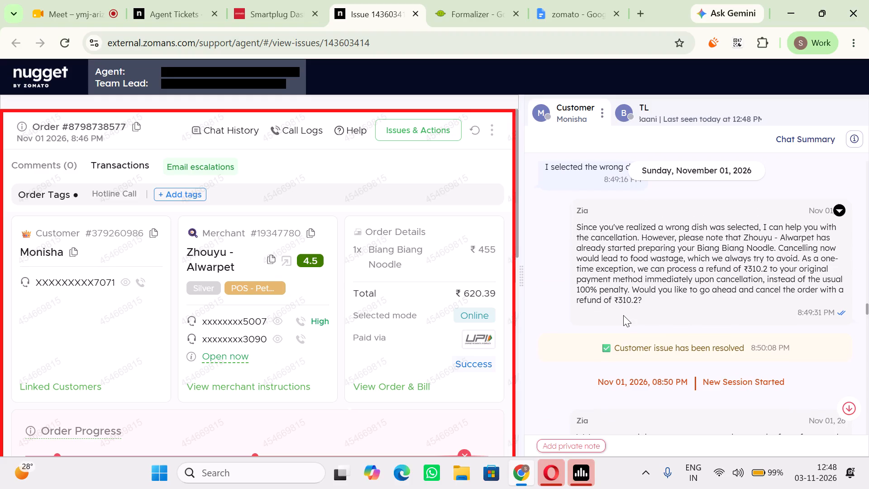
scroll(623, 315, down, 2)
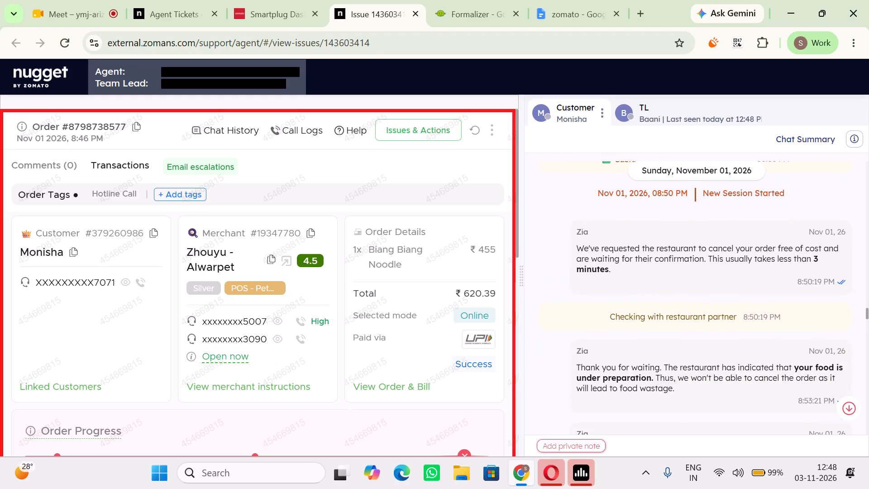
scroll(623, 315, down, 2)
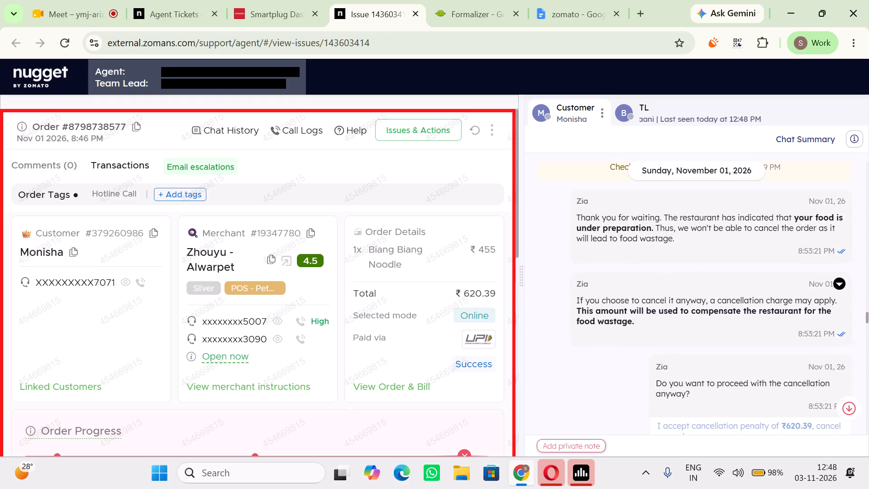
scroll(623, 315, down, 1)
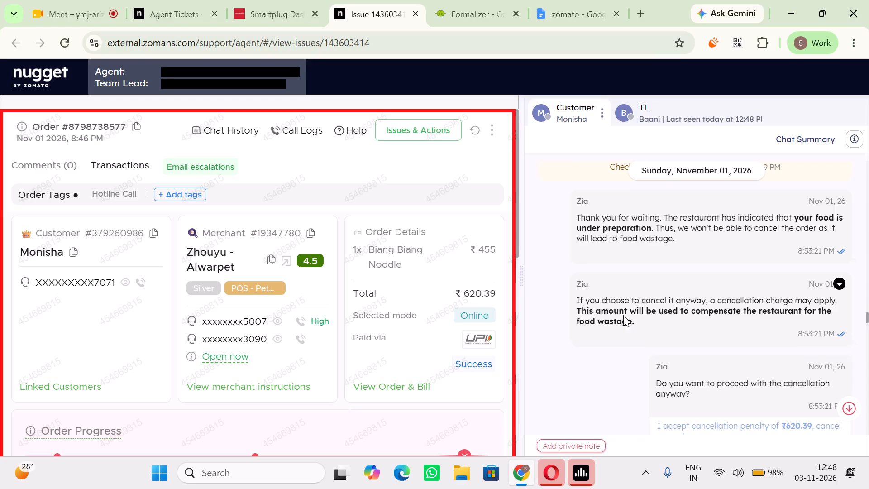
scroll(623, 315, down, 1)
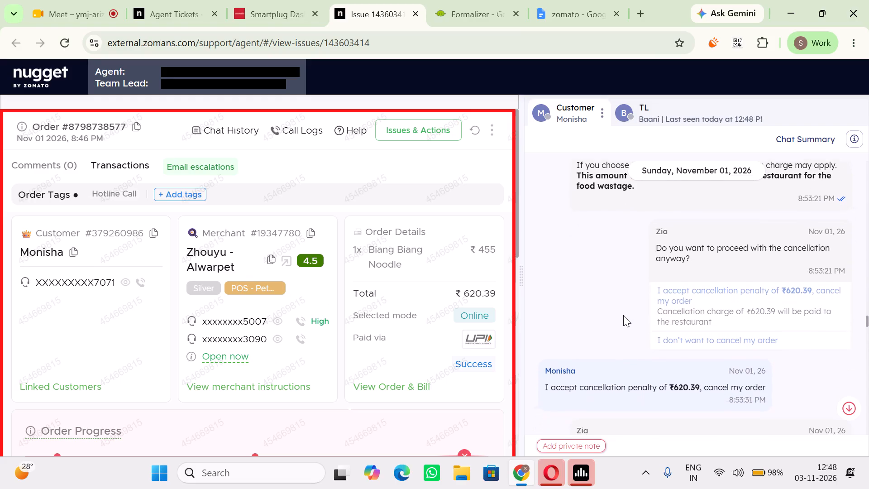
scroll(623, 315, down, 1)
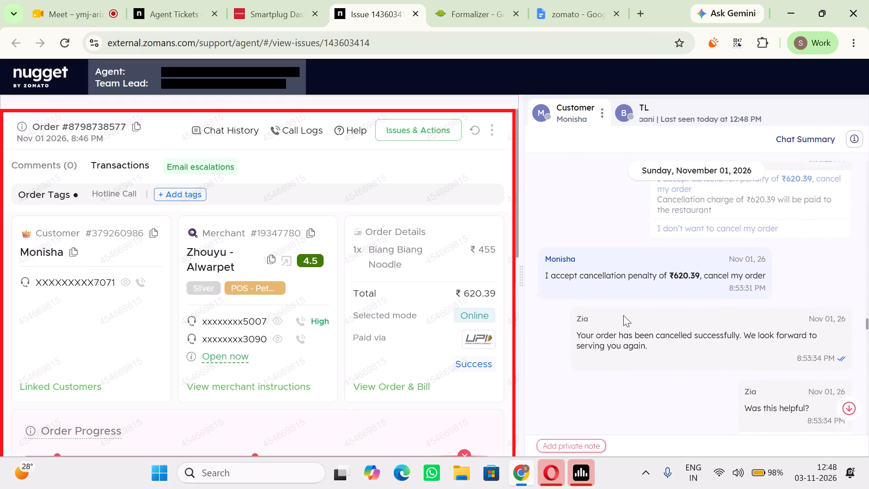
scroll(623, 315, down, 1)
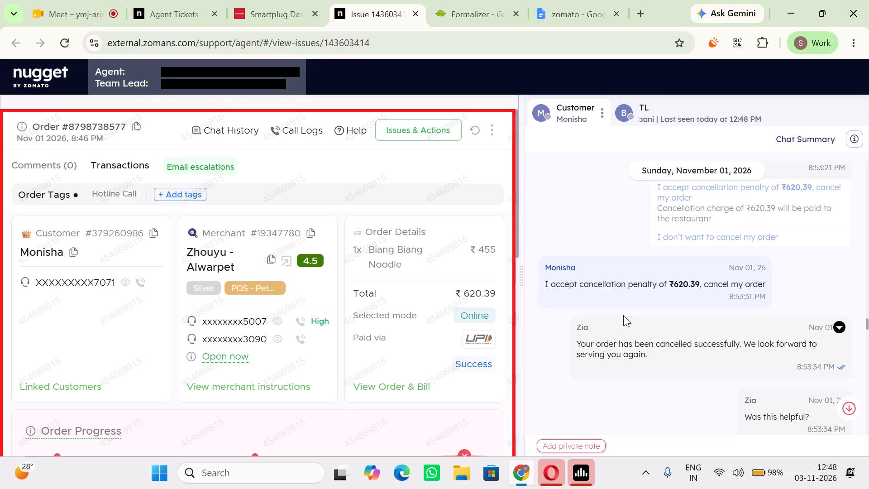
scroll(623, 315, up, 4)
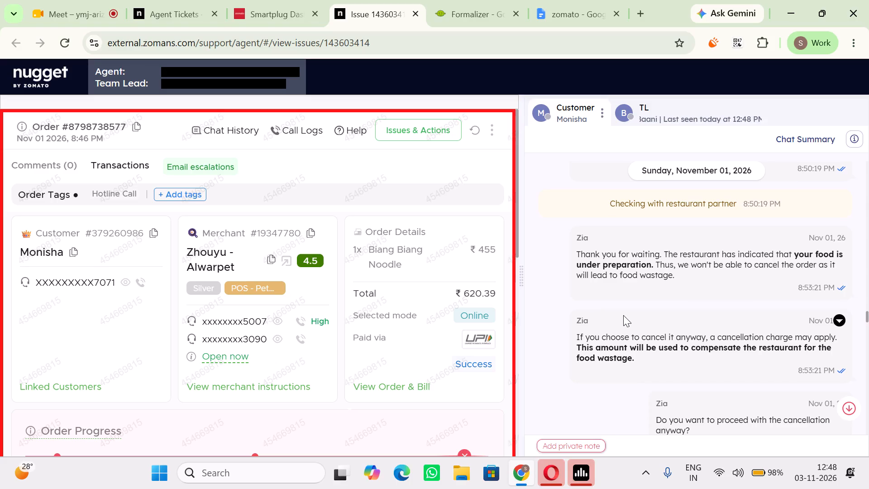
scroll(623, 315, down, 1)
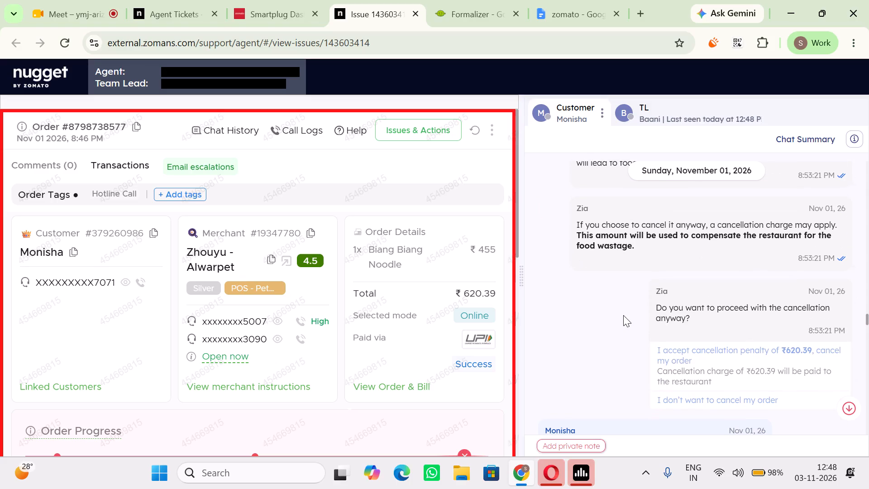
scroll(623, 315, down, 1)
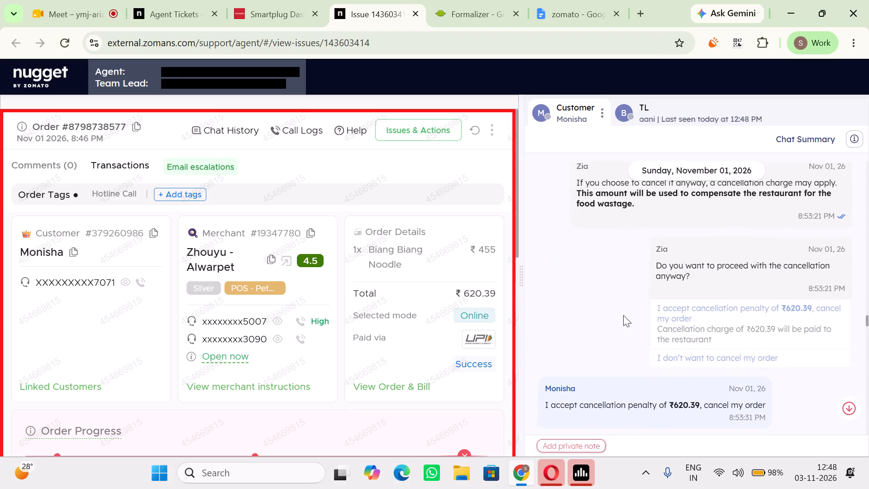
scroll(623, 315, down, 1)
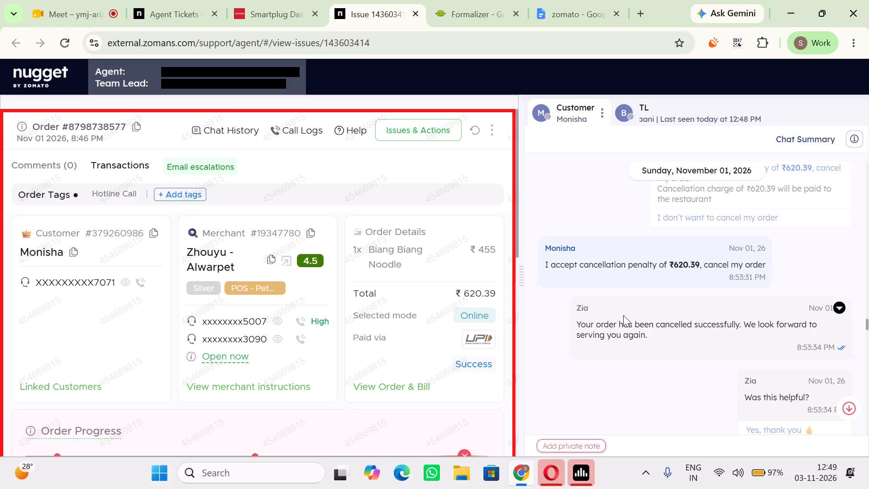
Review today's chat session on the cancellation charge and recheck it against the November 01 cancellation messages.
scroll(623, 315, down, 2)
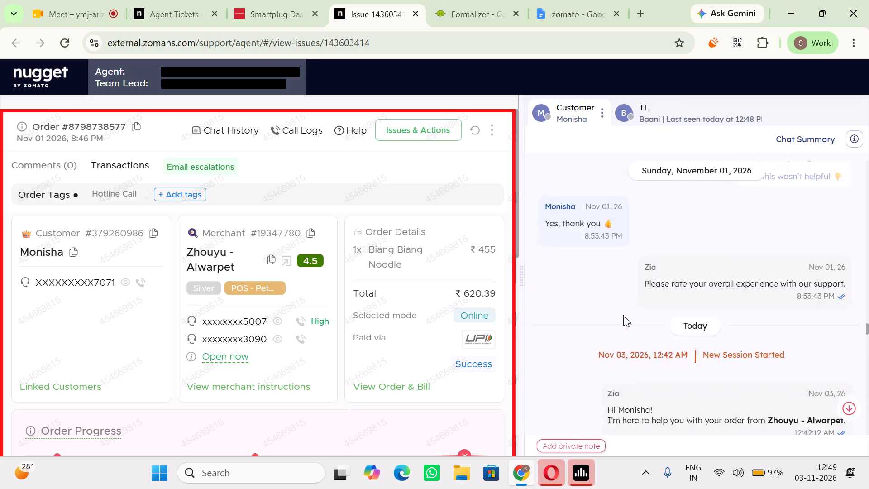
scroll(623, 315, down, 3)
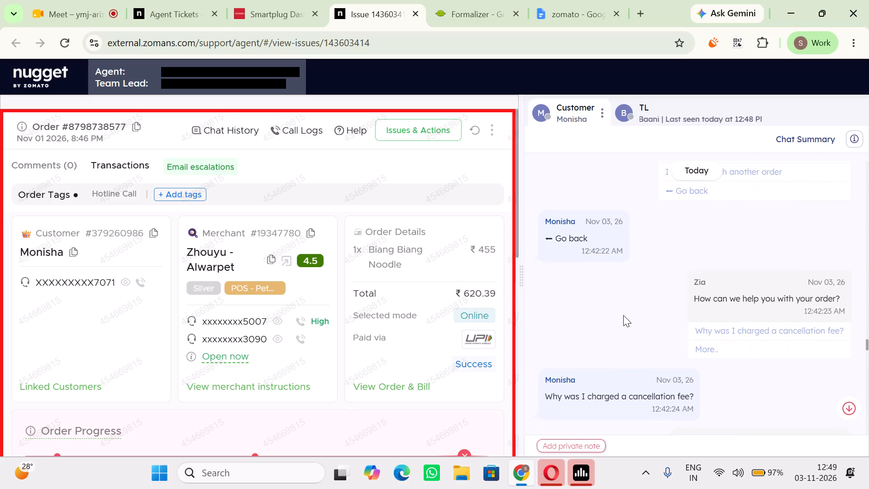
scroll(623, 315, down, 3)
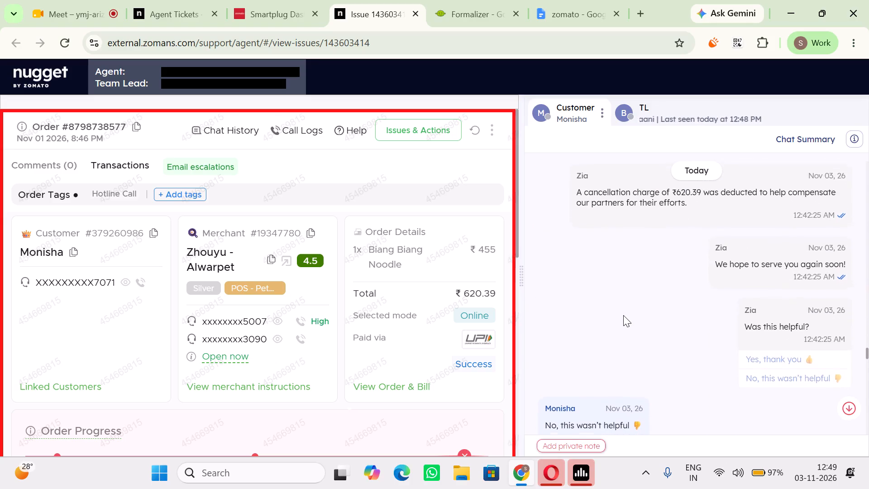
scroll(623, 315, down, 2)
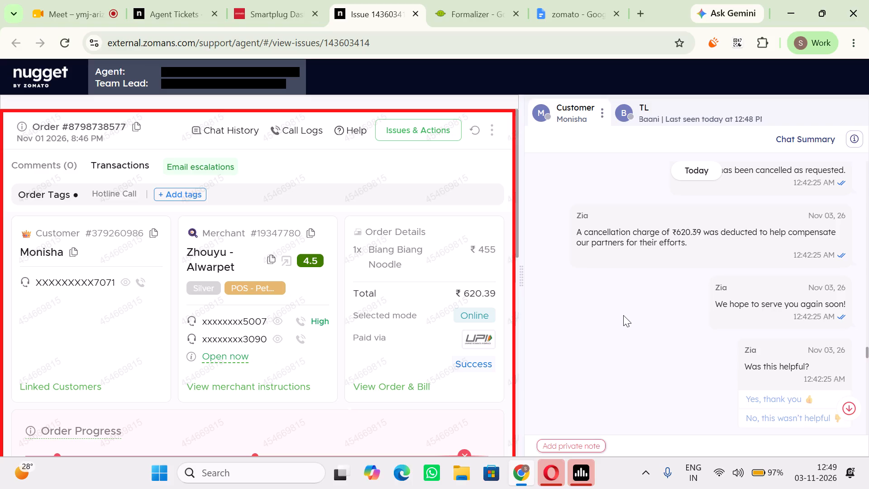
scroll(623, 315, up, 2)
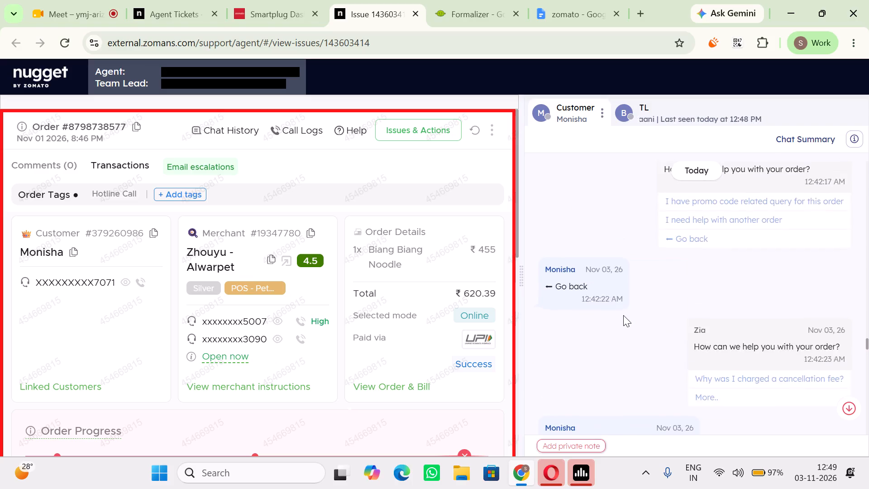
scroll(623, 315, up, 6)
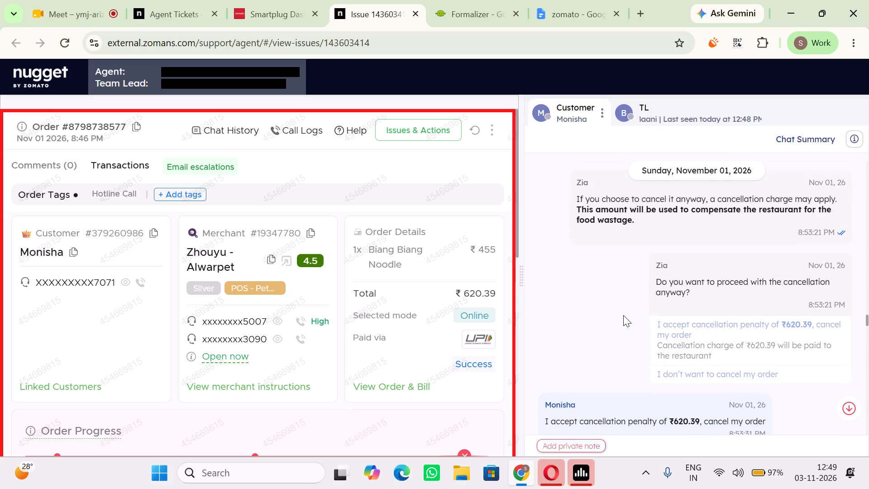
scroll(623, 315, up, 1)
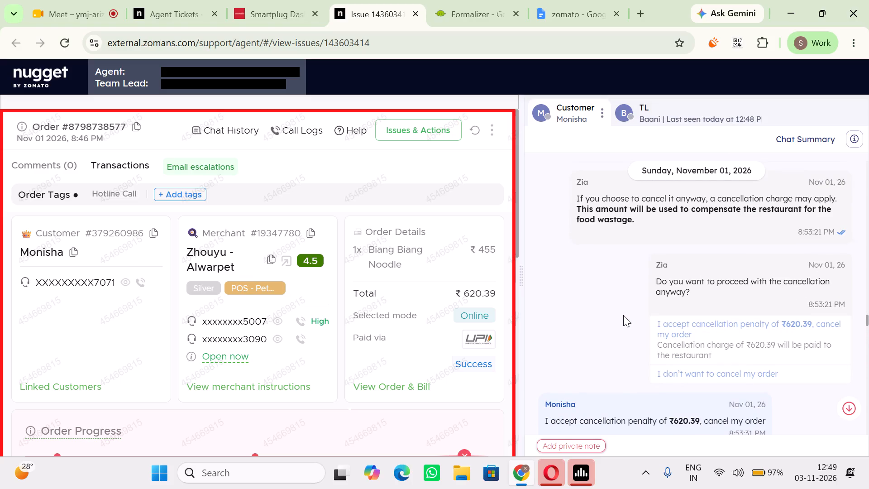
scroll(623, 315, down, 3)
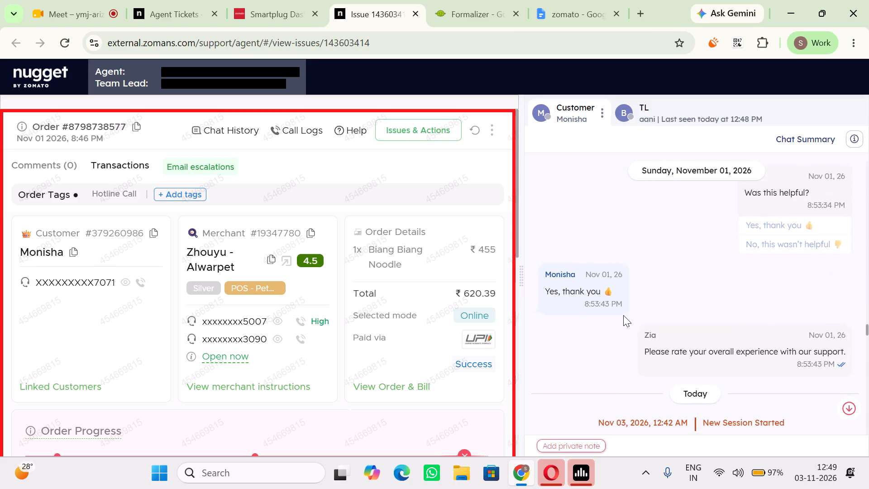
Open the order and bill details, view the customer and merchant bills, and close them.
scroll(623, 315, down, 3)
click(376, 392)
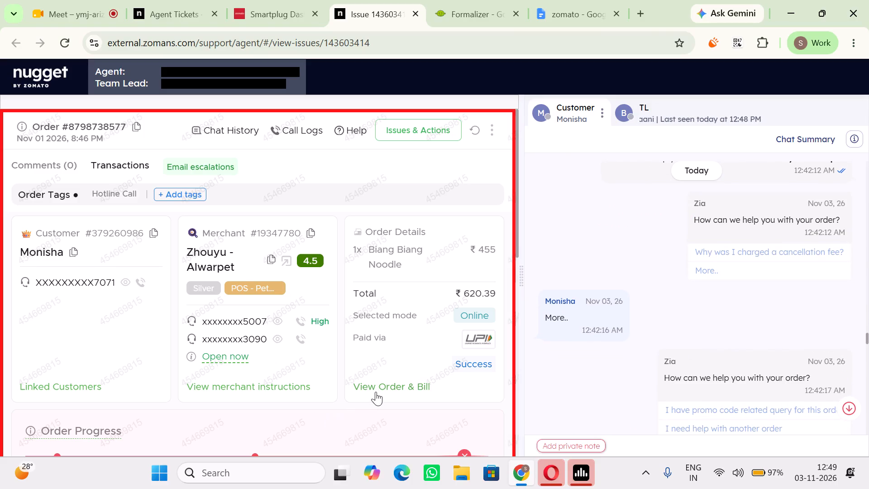
scroll(225, 343, down, 2)
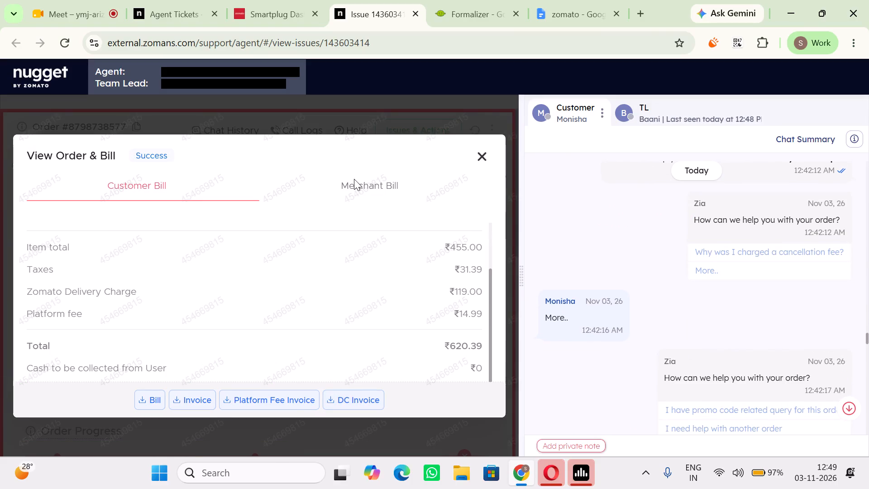
click(369, 190)
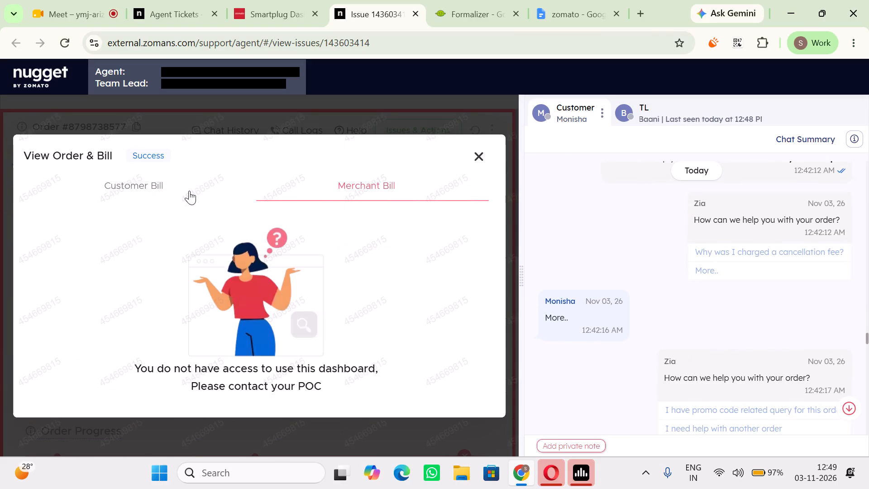
click(189, 191)
click(485, 150)
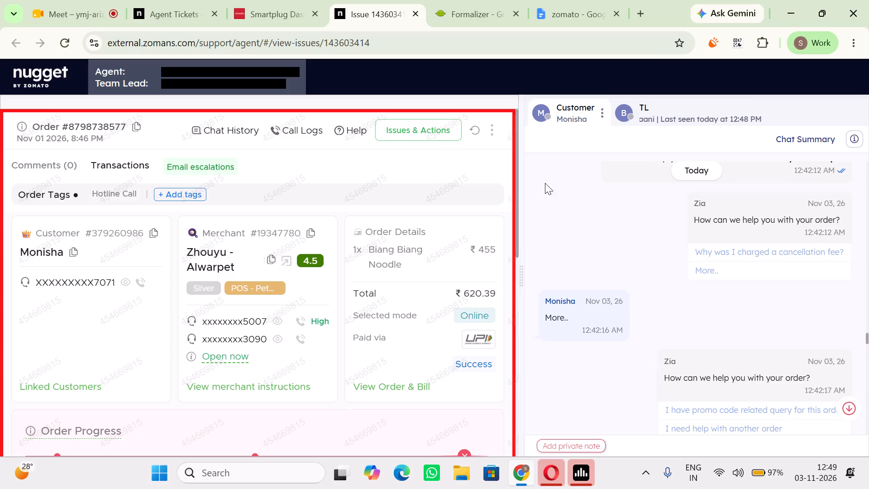
Check the cancellation reason in the order progress timeline and trace the chat back to the November 01 session.
scroll(679, 305, down, 6)
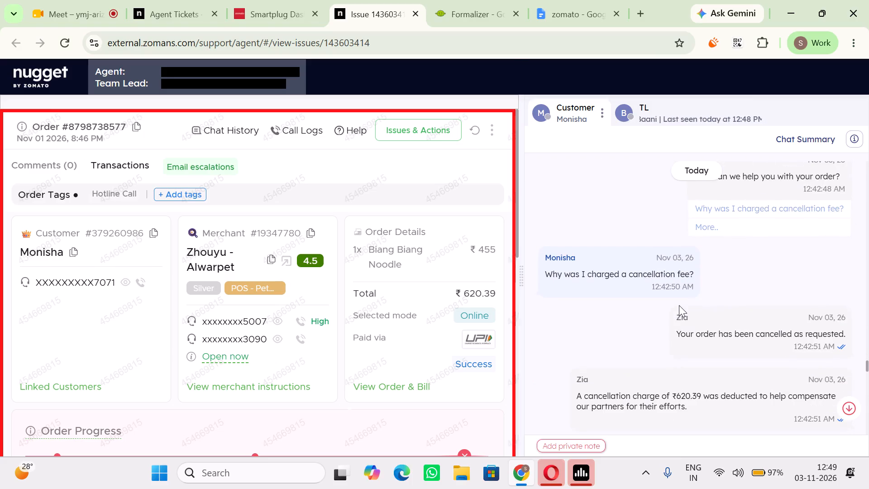
scroll(474, 328, down, 2)
scroll(474, 328, up, 1)
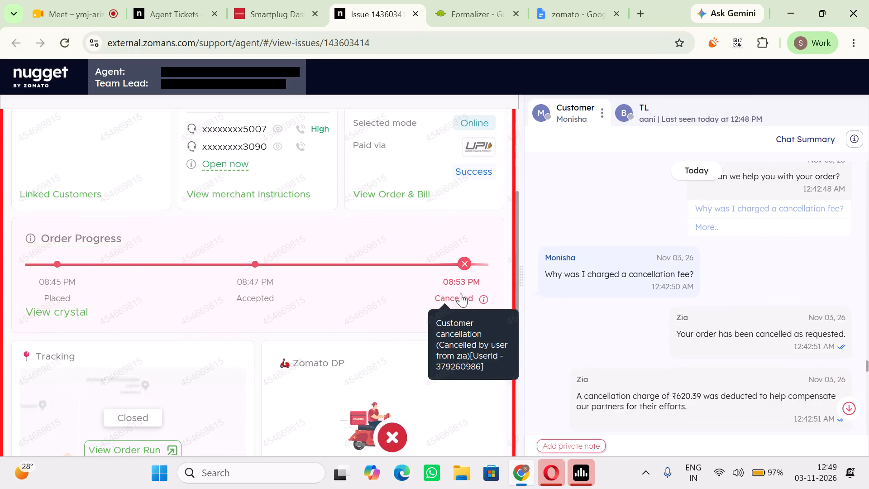
scroll(601, 305, up, 6)
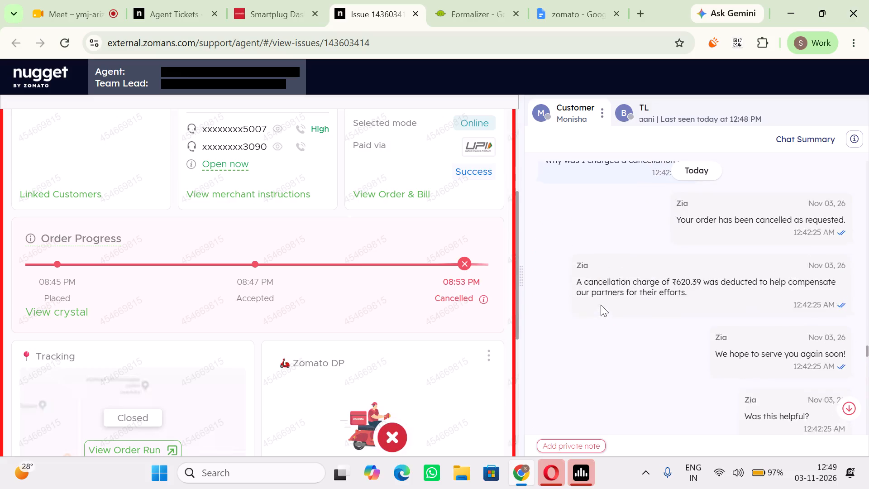
scroll(601, 305, up, 5)
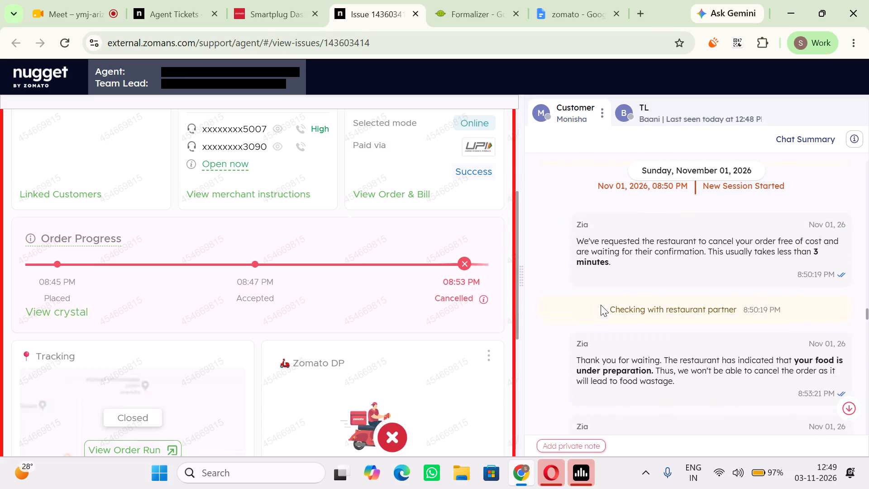
scroll(601, 305, up, 1)
Read the chat forward from the November 01 cancellation penalty offer to today's latest session about the Zhouyu - Alwarpet order.
scroll(601, 305, down, 6)
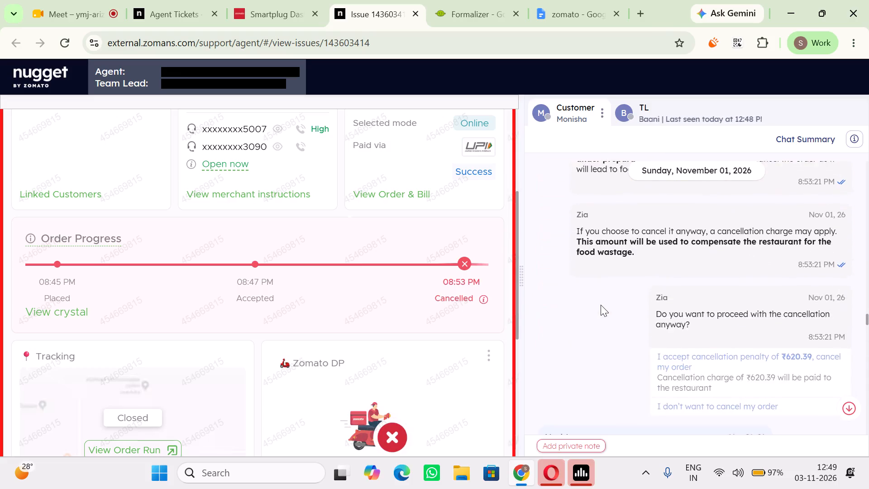
scroll(601, 305, down, 7)
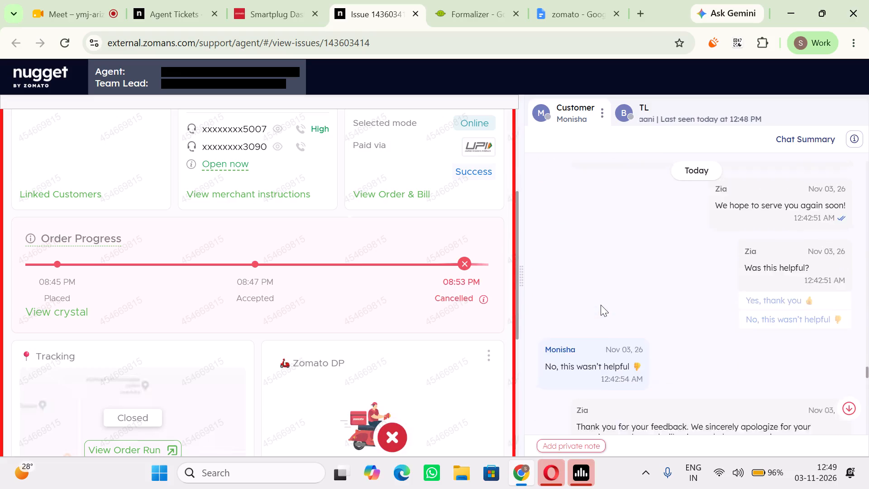
scroll(601, 305, down, 9)
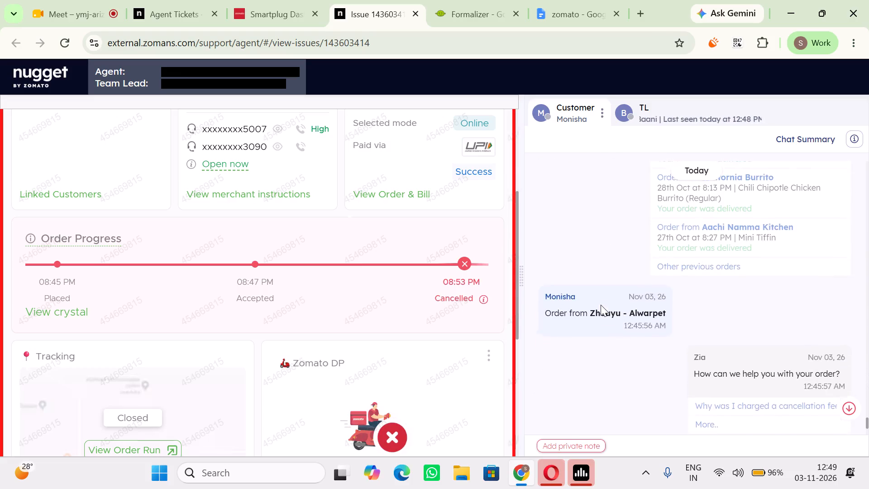
scroll(601, 305, down, 3)
scroll(601, 305, up, 5)
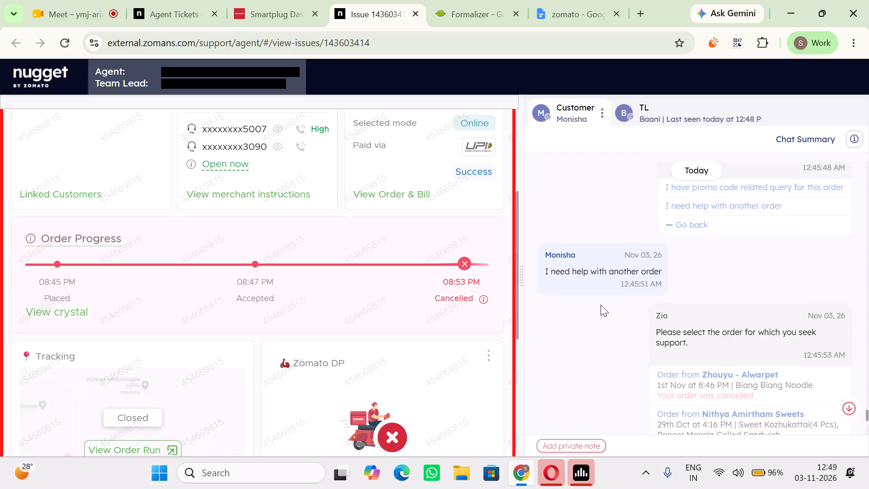
Examine the order's transaction details for payment and refund entries, and close them.
scroll(297, 312, up, 3)
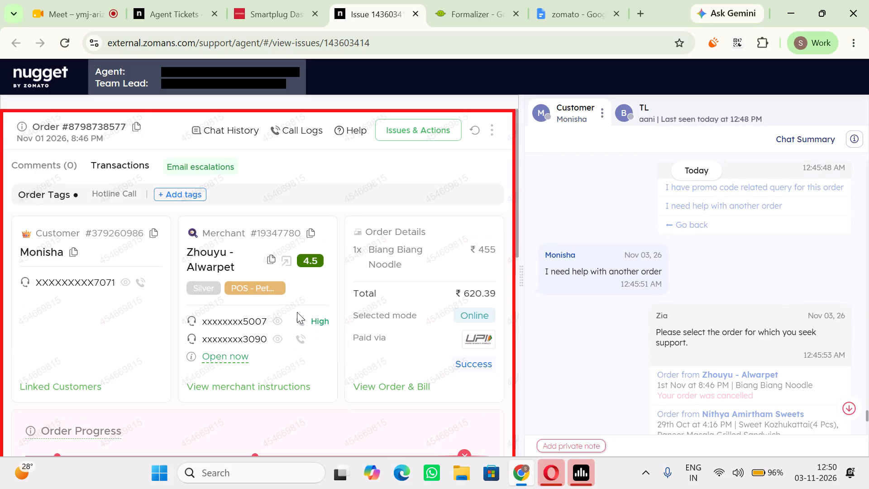
scroll(297, 312, up, 2)
click(110, 167)
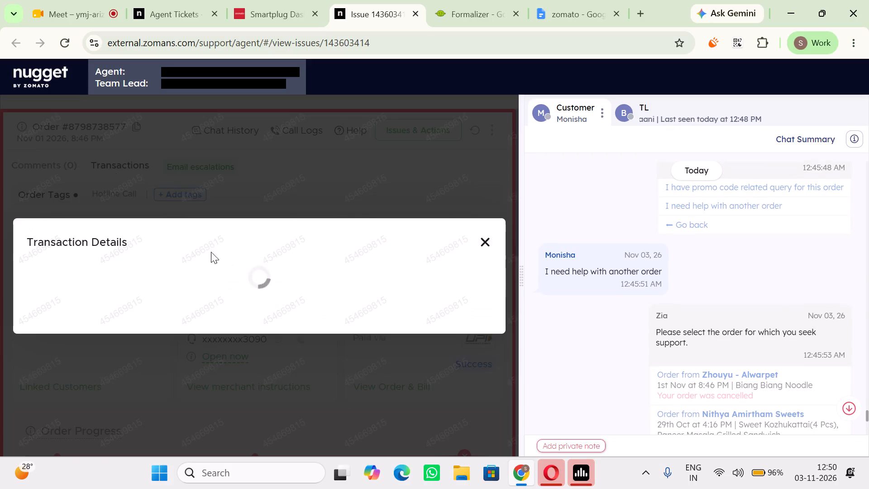
scroll(264, 287, left, 3)
scroll(215, 251, left, 1)
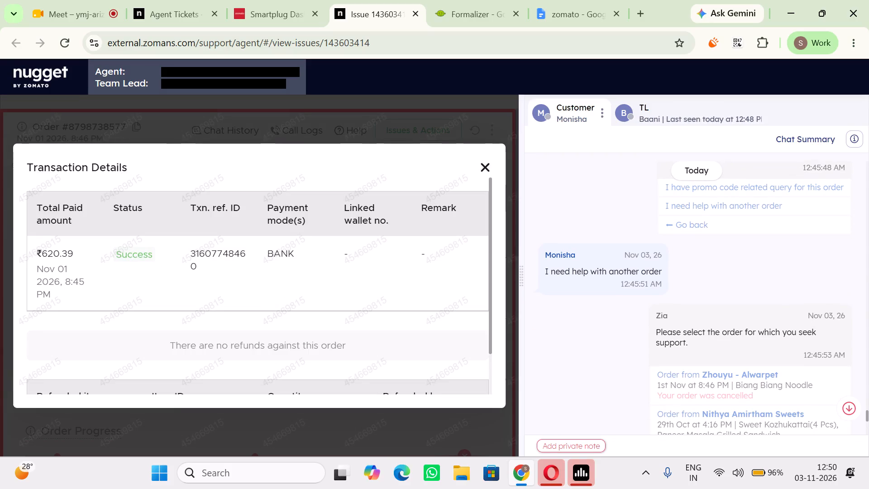
scroll(215, 251, left, 2)
scroll(215, 251, right, 3)
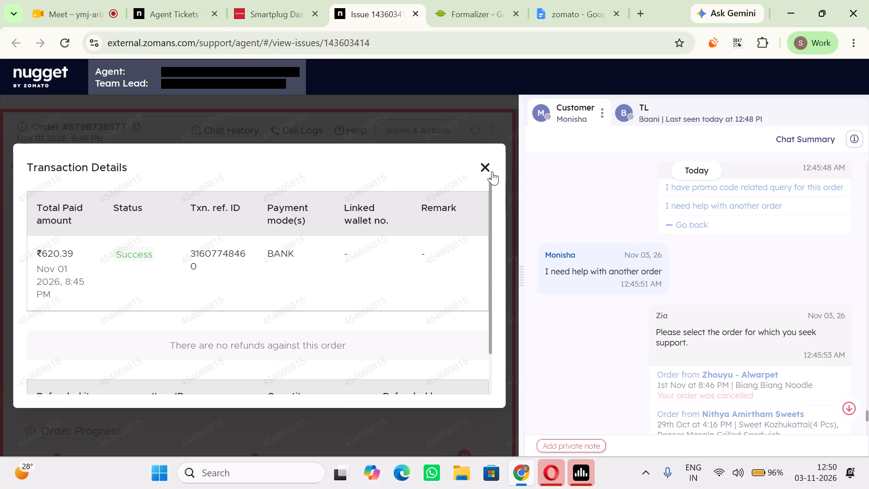
click(492, 171)
Review today's chat sessions about the cancellation fee and trace the conversation back to the older September 02 messages.
scroll(666, 257, up, 4)
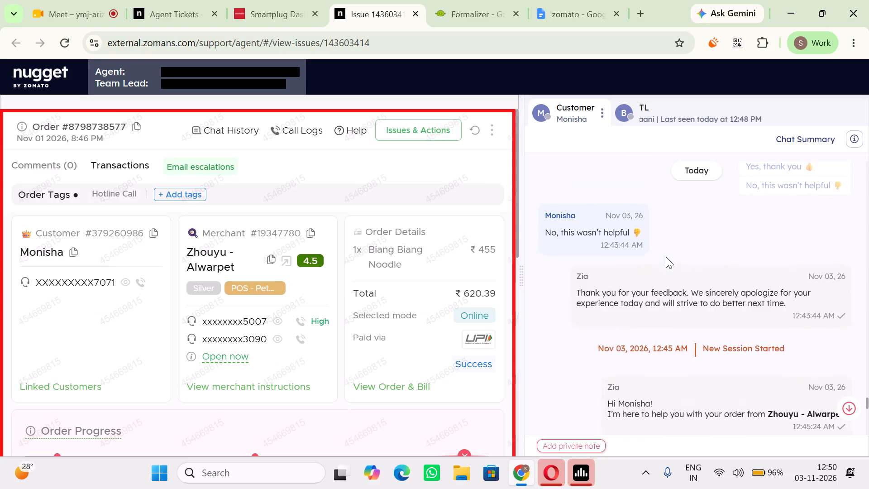
scroll(666, 257, up, 6)
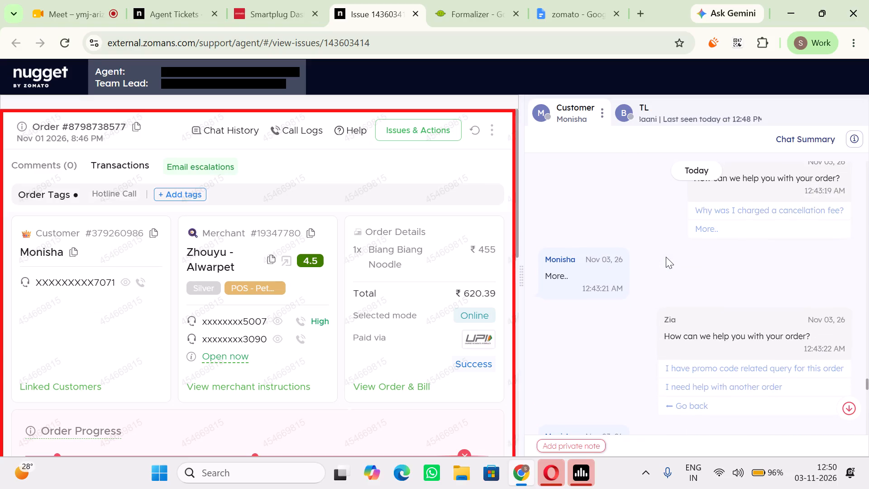
scroll(666, 257, up, 4)
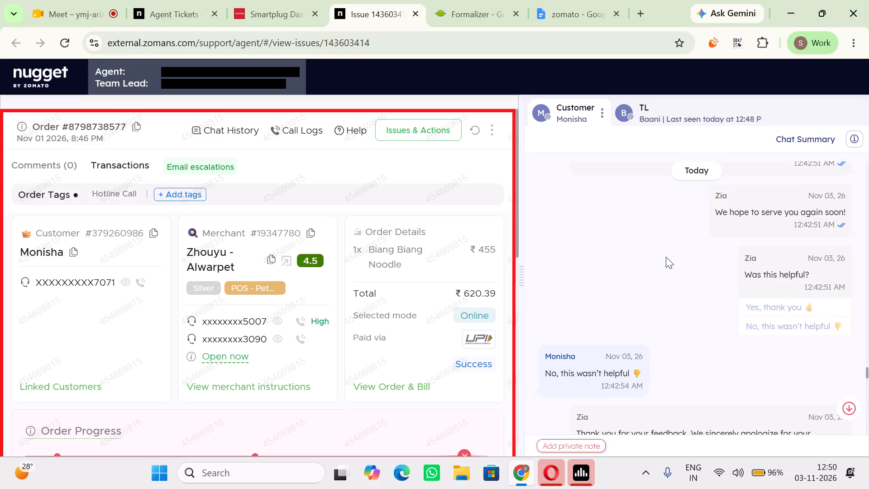
scroll(666, 257, down, 6)
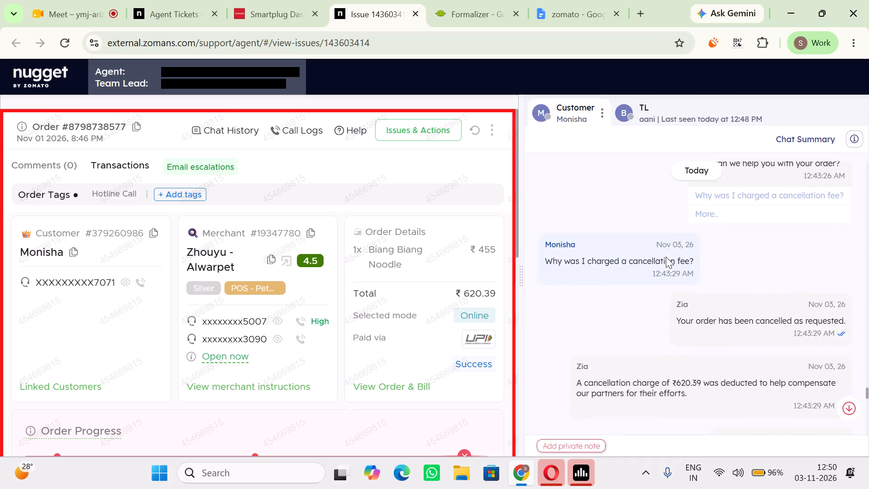
scroll(666, 257, down, 3)
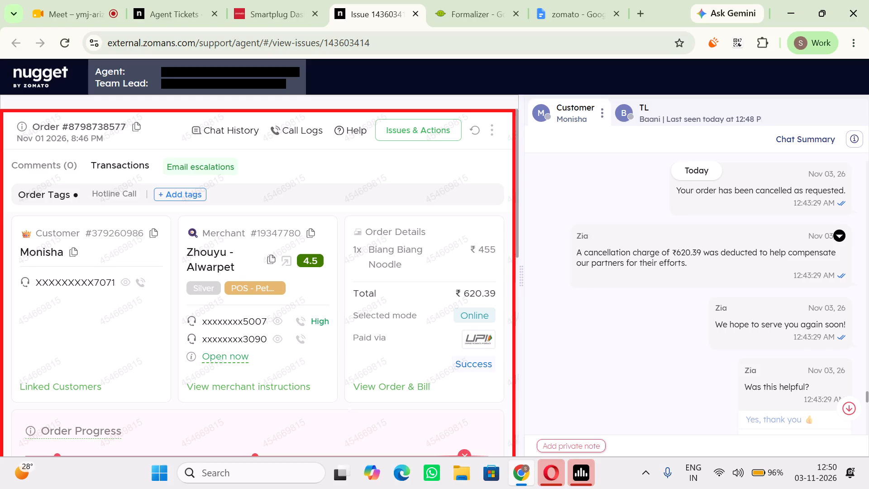
scroll(666, 257, up, 2)
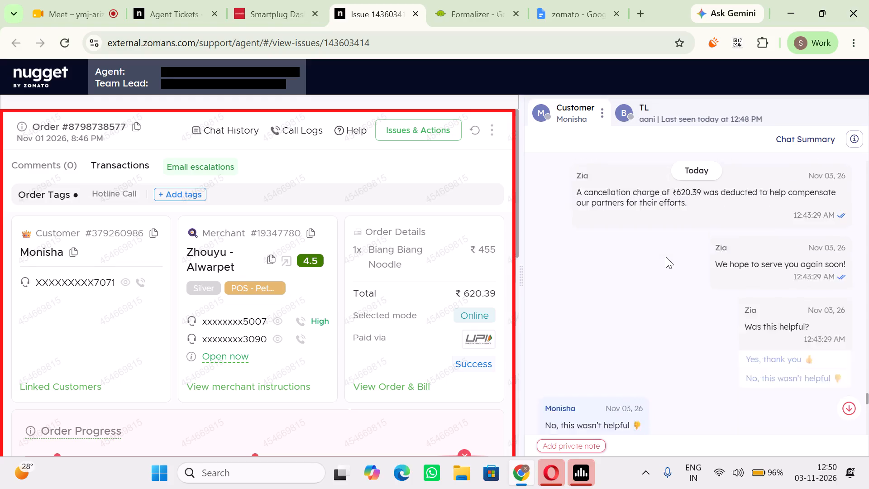
scroll(666, 257, up, 8)
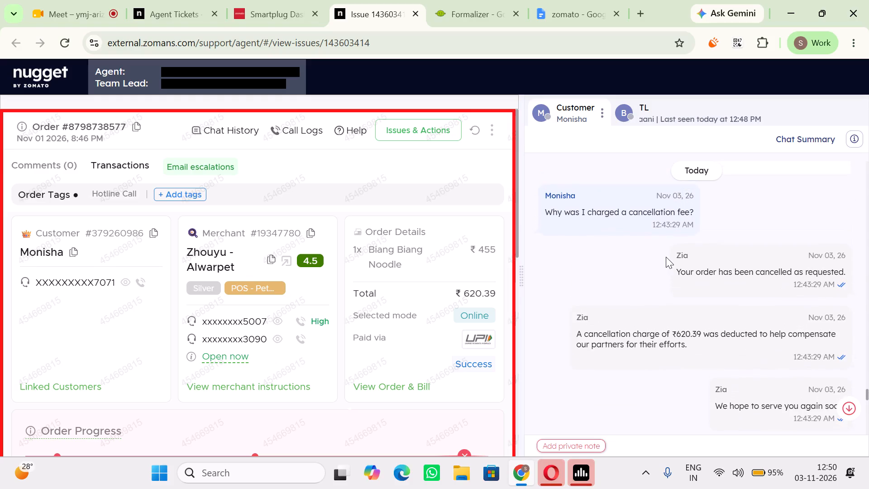
scroll(666, 257, up, 8)
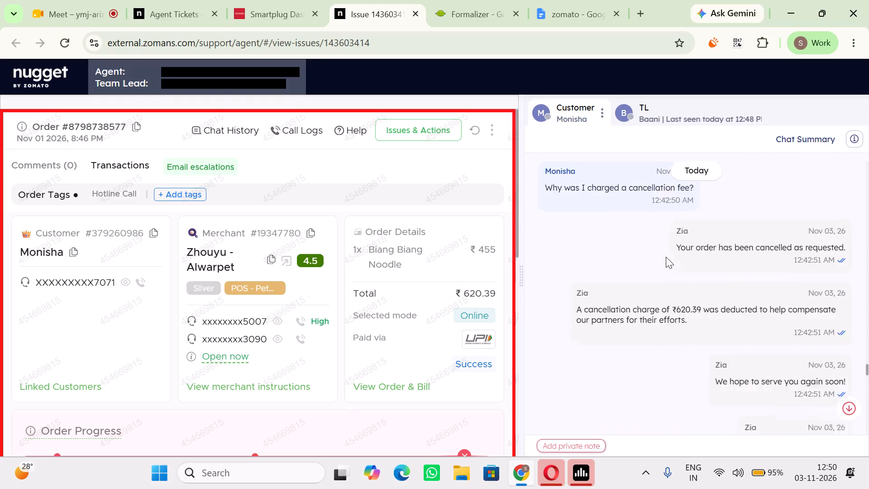
scroll(666, 257, up, 8)
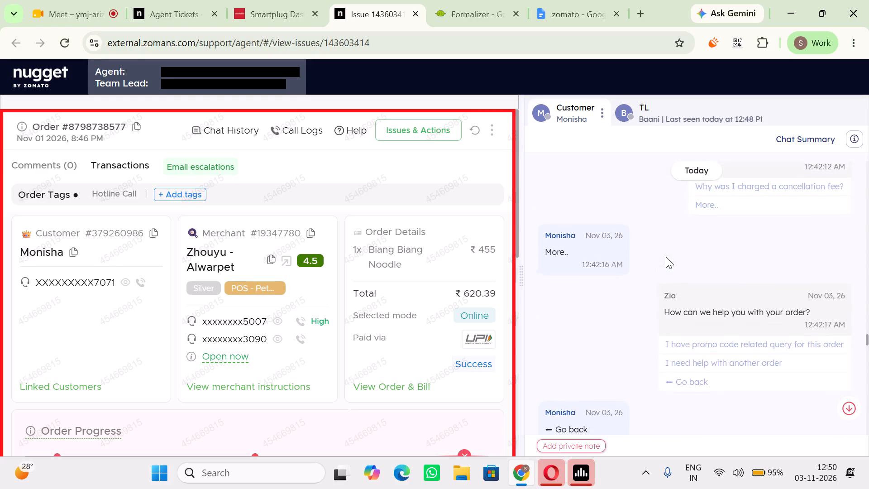
scroll(666, 257, up, 5)
Return to today's chat and reread the 12:42 and 12:43 AM replies explaining the cancellation charge.
scroll(666, 257, down, 3)
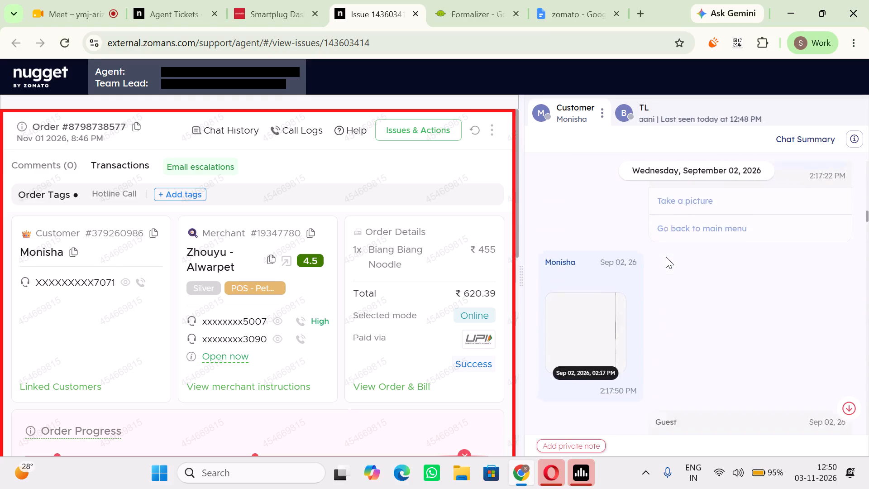
scroll(666, 257, down, 9)
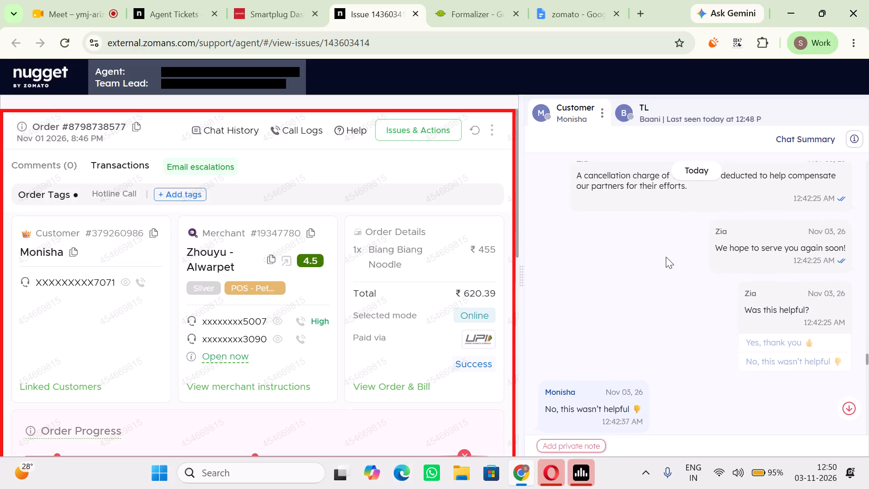
scroll(666, 257, up, 2)
scroll(666, 257, down, 1)
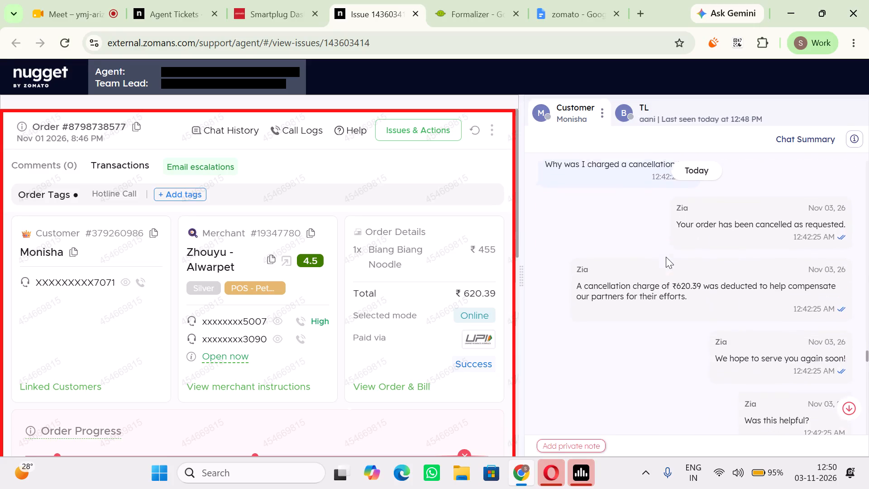
scroll(666, 257, down, 1)
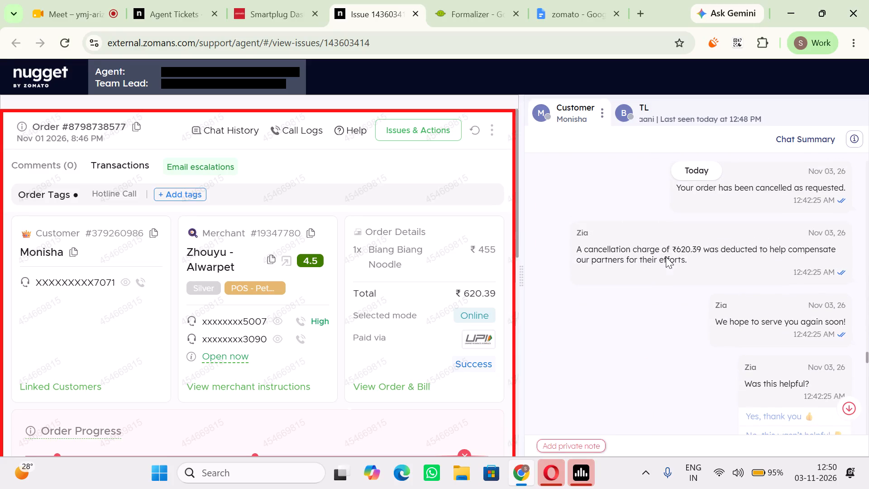
scroll(680, 278, down, 4)
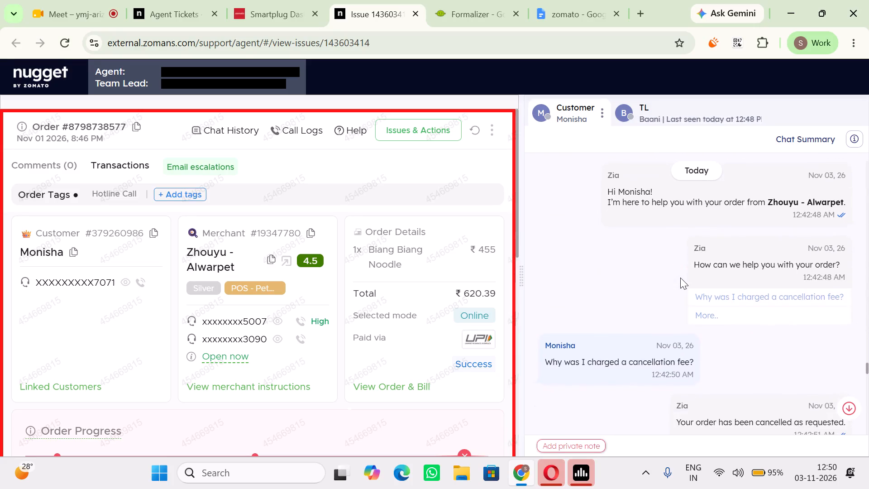
scroll(680, 278, down, 3)
scroll(680, 278, up, 1)
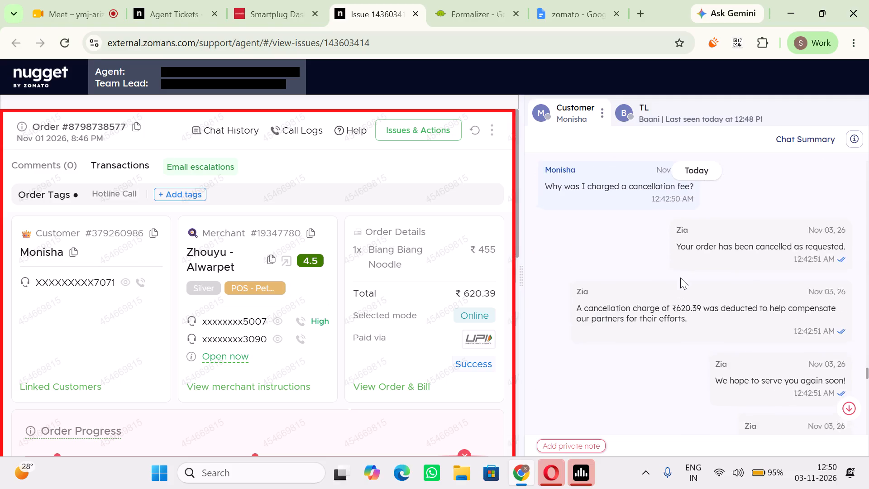
scroll(680, 278, down, 2)
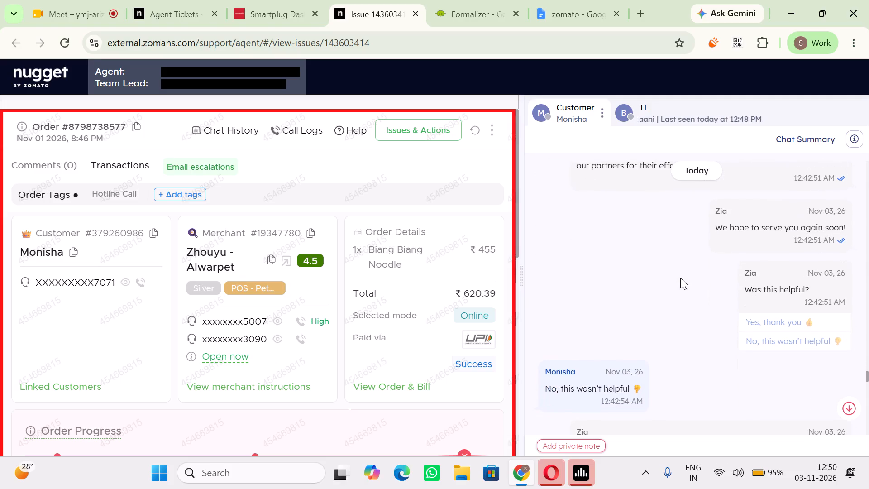
scroll(680, 278, down, 7)
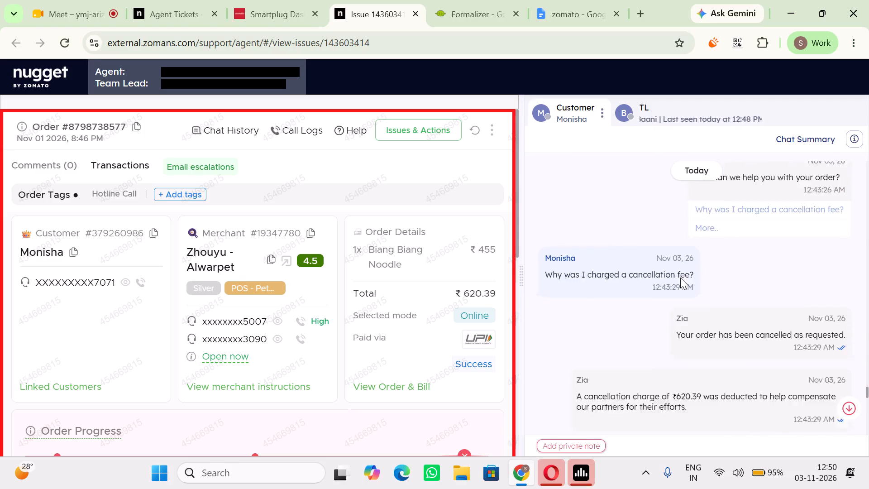
scroll(680, 278, down, 1)
scroll(613, 260, up, 1)
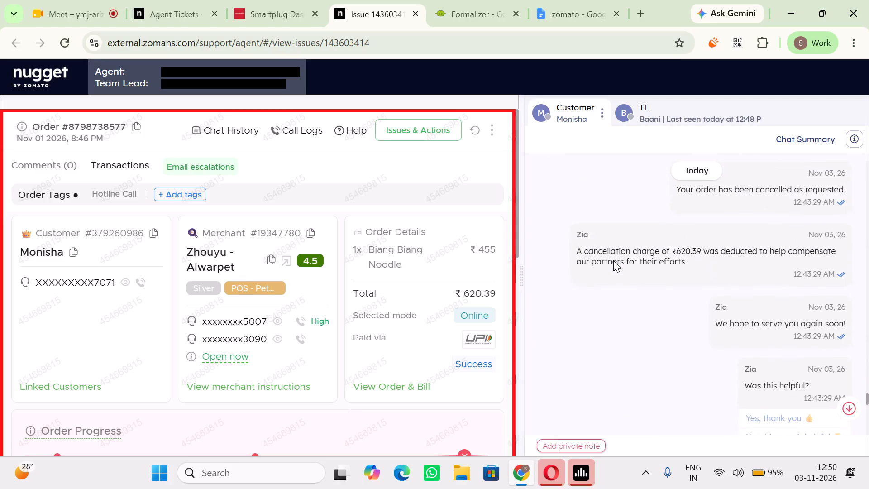
scroll(613, 260, up, 1)
scroll(680, 268, down, 1)
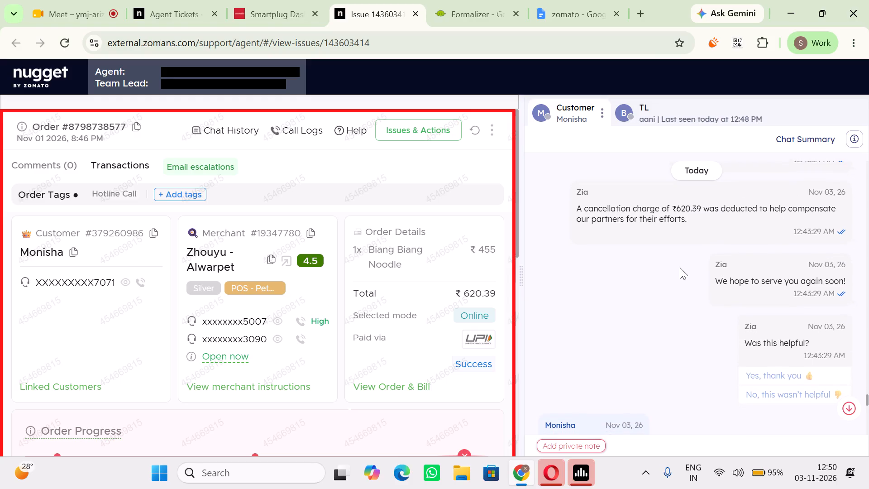
Reread today's chat from the 12:43 AM replies back to the 12:42 AM cancellation charge explanation and the customer's feedback.
scroll(680, 268, down, 1)
scroll(680, 268, up, 4)
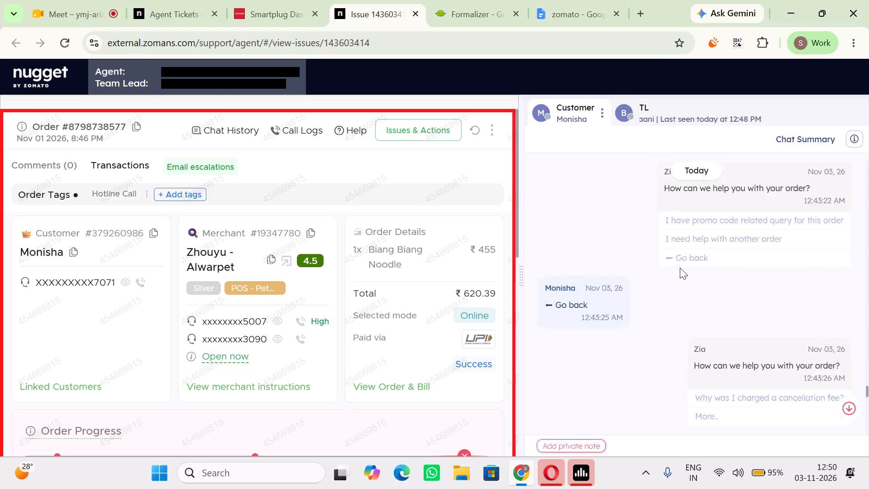
scroll(680, 268, up, 6)
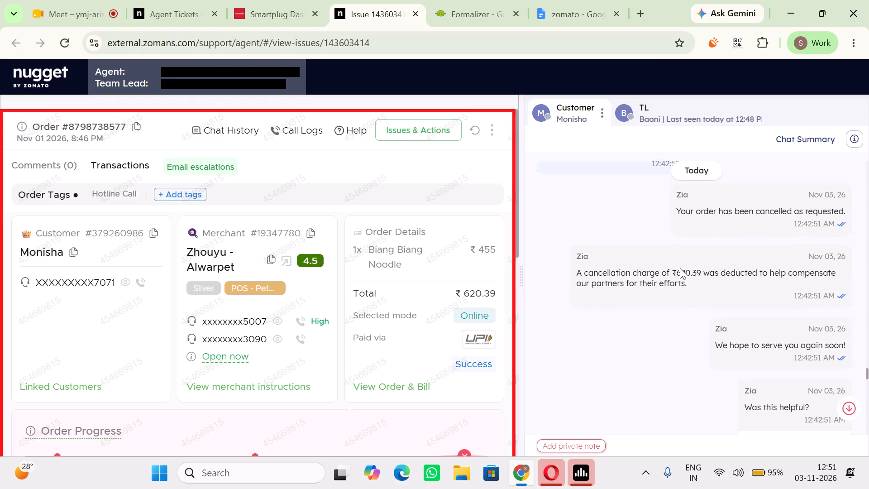
scroll(680, 268, up, 1)
right_click(680, 268)
click(709, 251)
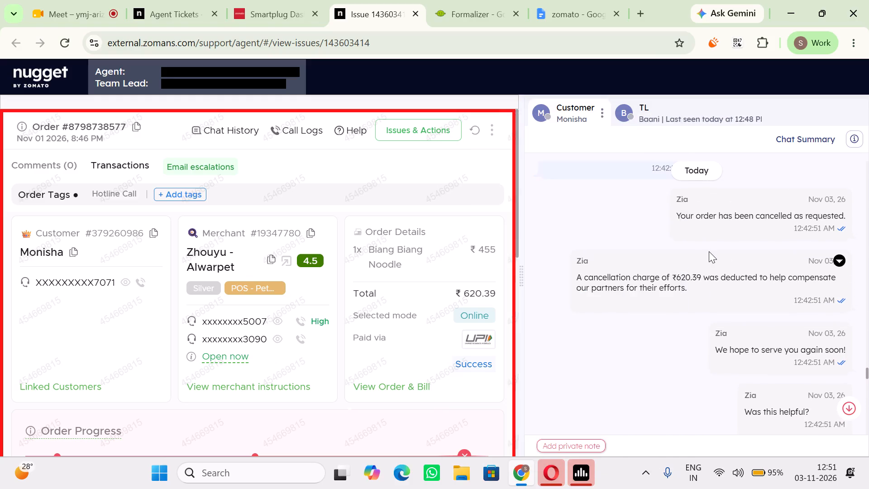
scroll(709, 251, down, 1)
Search the computer for "ku" and open the Kuro app.
click(240, 476)
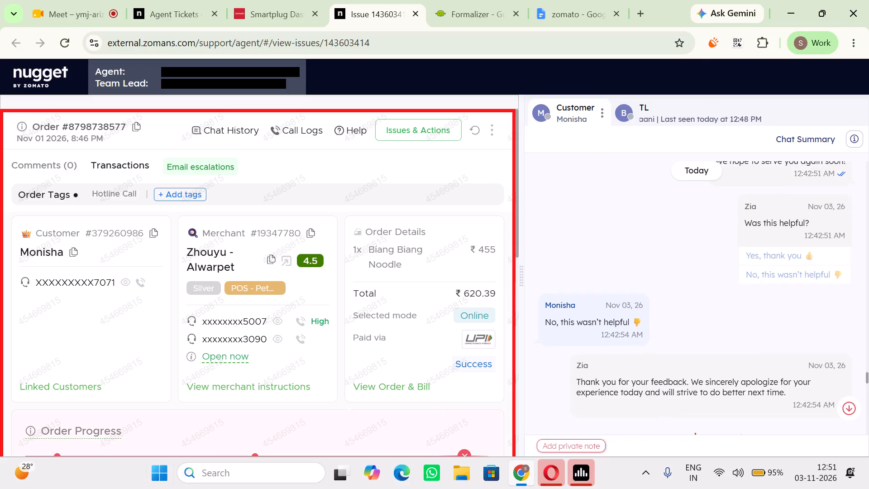
text(ku)
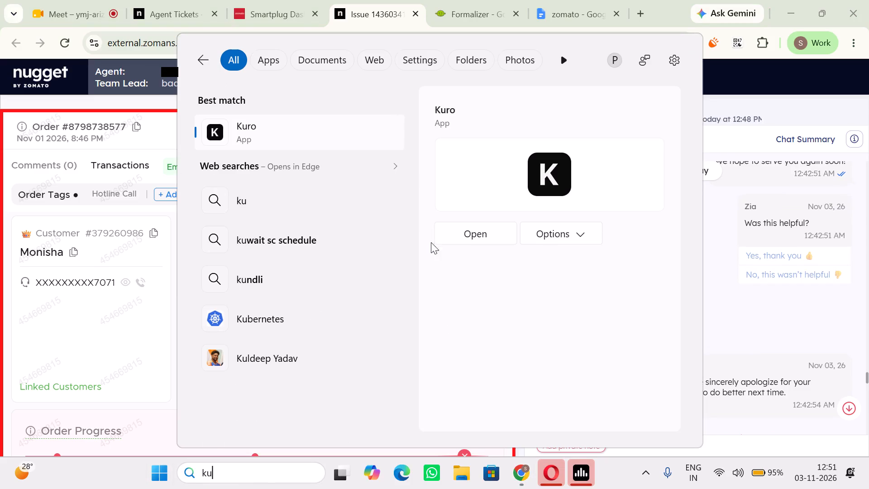
click(454, 231)
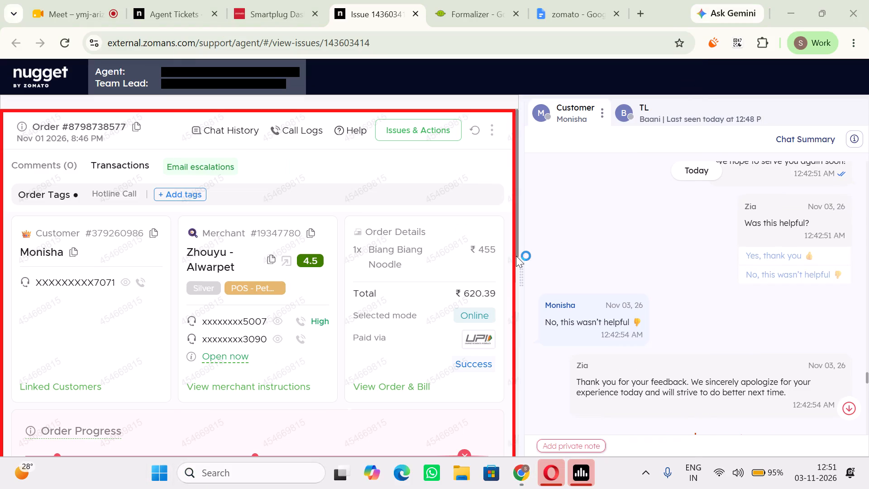
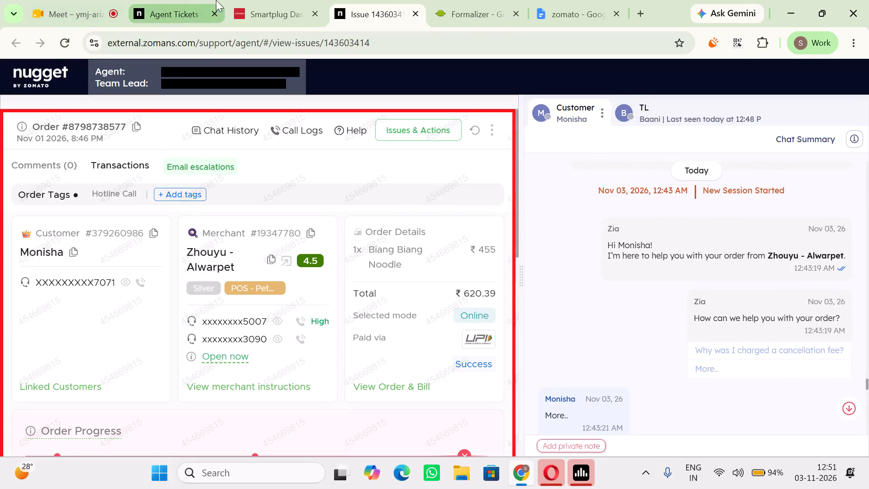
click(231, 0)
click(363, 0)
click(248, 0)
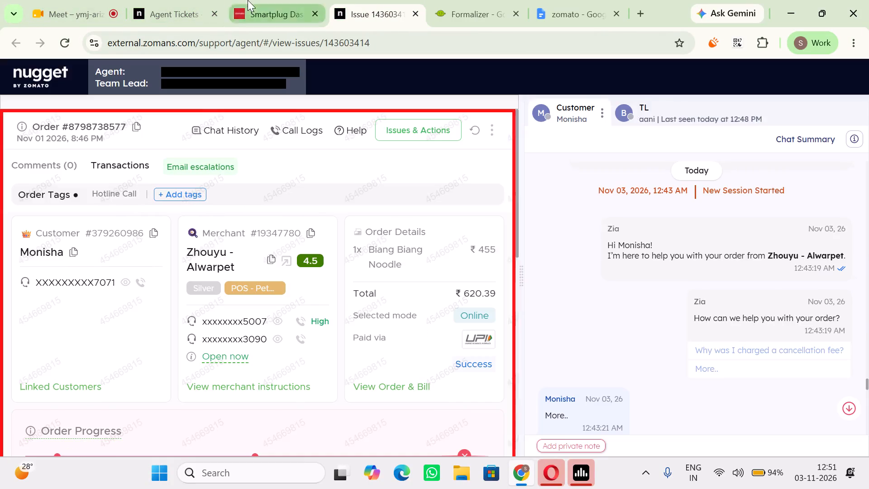
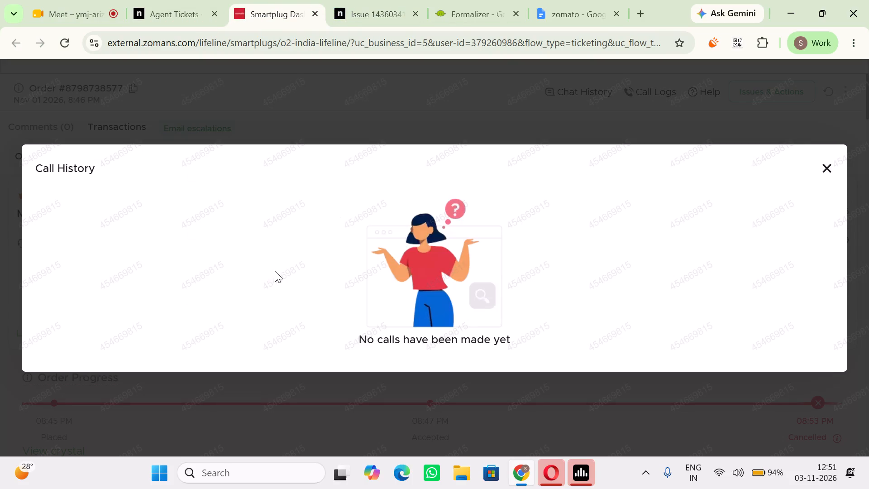
Check the call history of the cancelled Zhouyu - Alwarpet order again and close it.
click(821, 171)
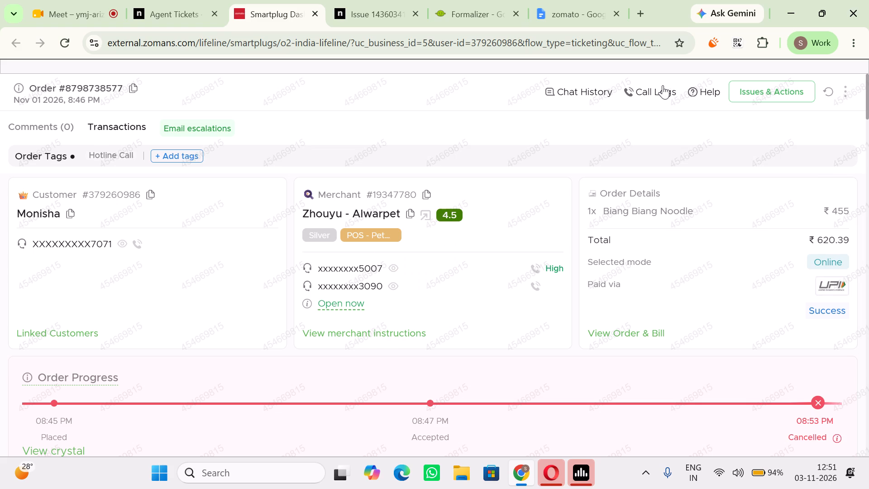
click(663, 85)
scroll(633, 275, down, 4)
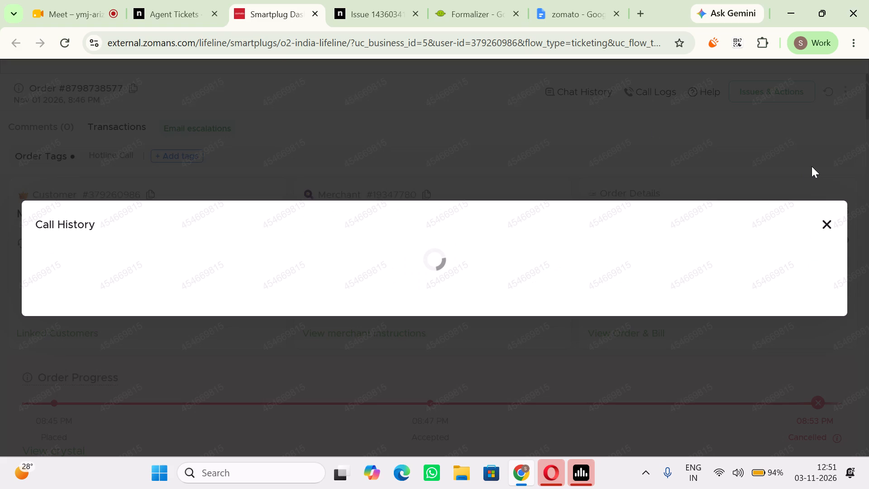
click(822, 168)
Check the call history of the customer's Oct 29 Nithya Amirtham Sweets order and close it.
scroll(567, 307, down, 2)
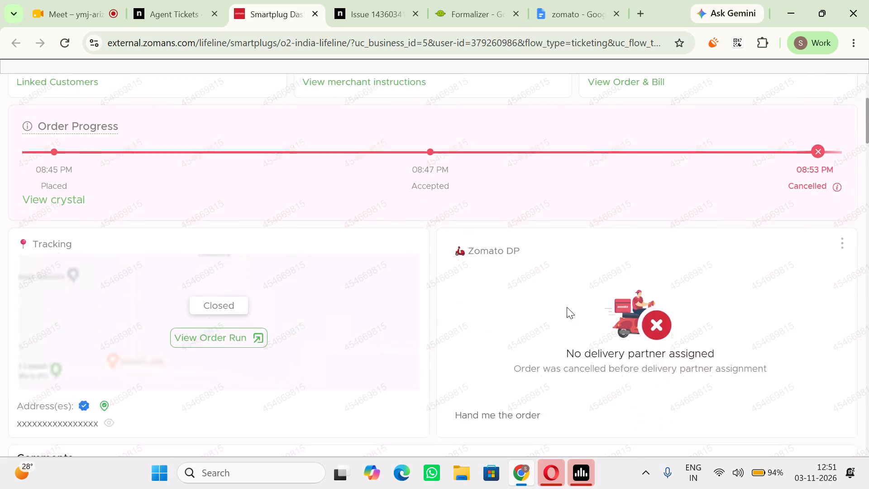
scroll(567, 307, down, 4)
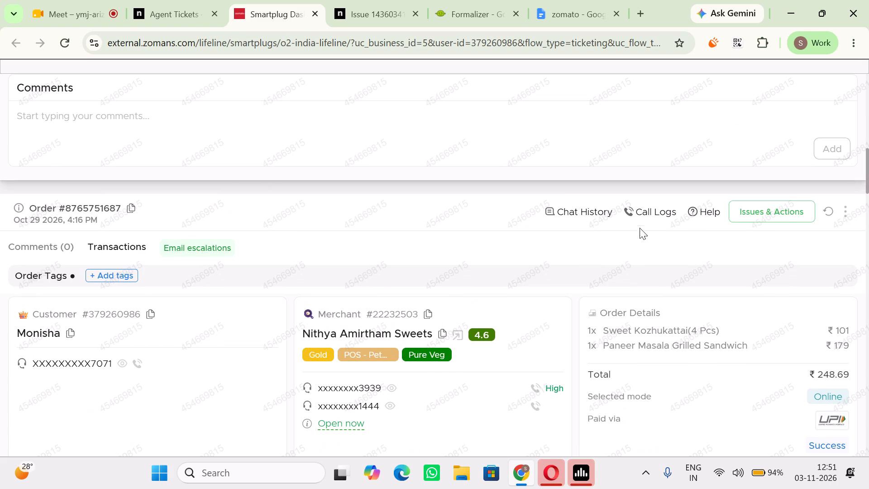
click(636, 211)
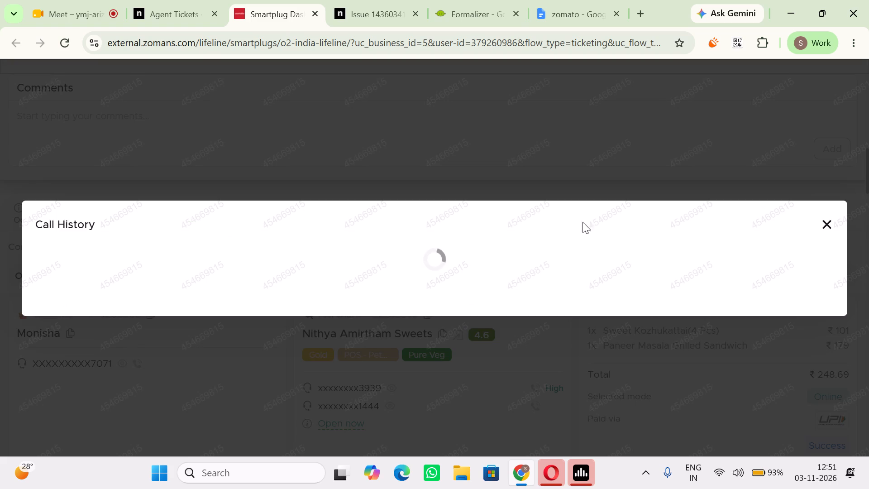
scroll(633, 248, down, 1)
click(827, 197)
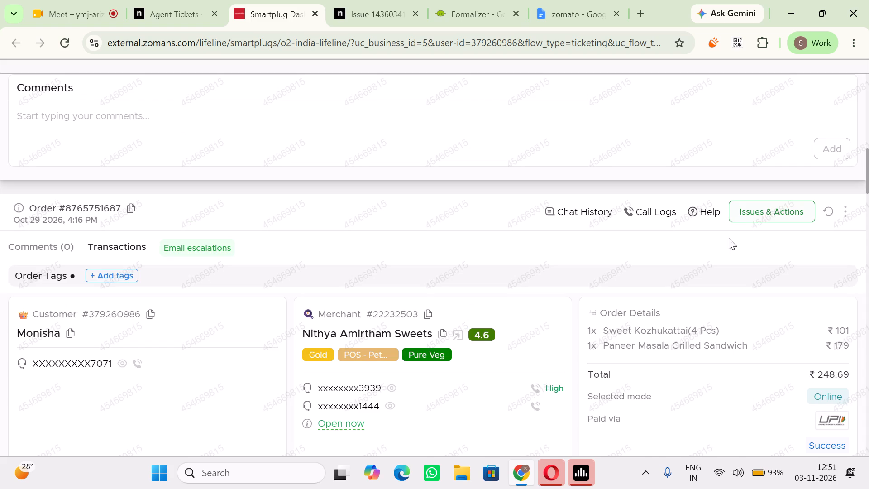
Return to the Nov 01 Zhouyu - Alwarpet order, recheck its call history and close it.
scroll(661, 228, up, 7)
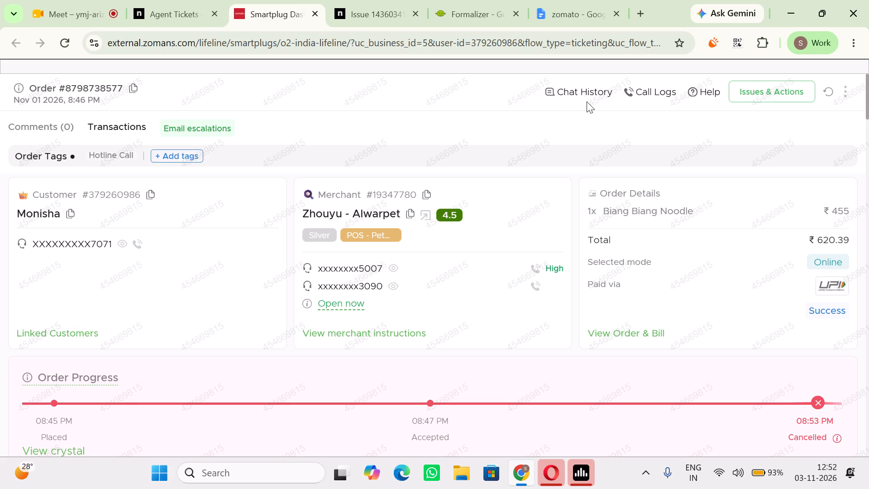
scroll(587, 101, up, 3)
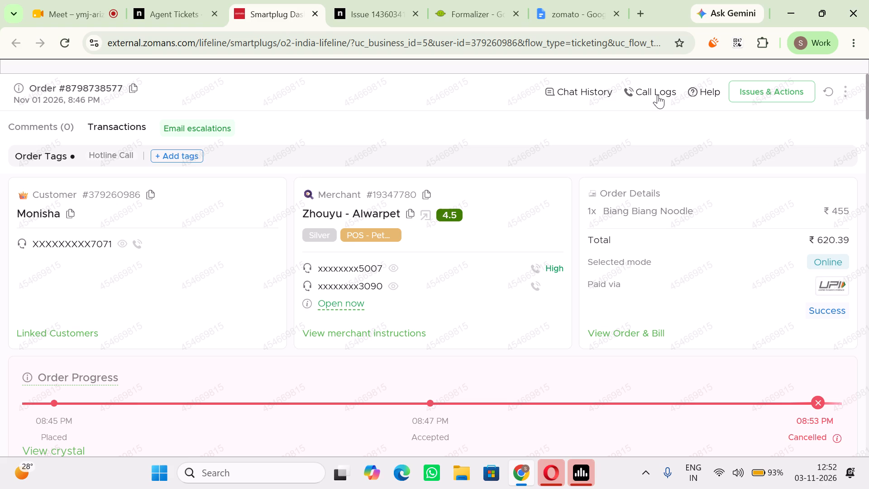
click(658, 95)
scroll(648, 268, down, 2)
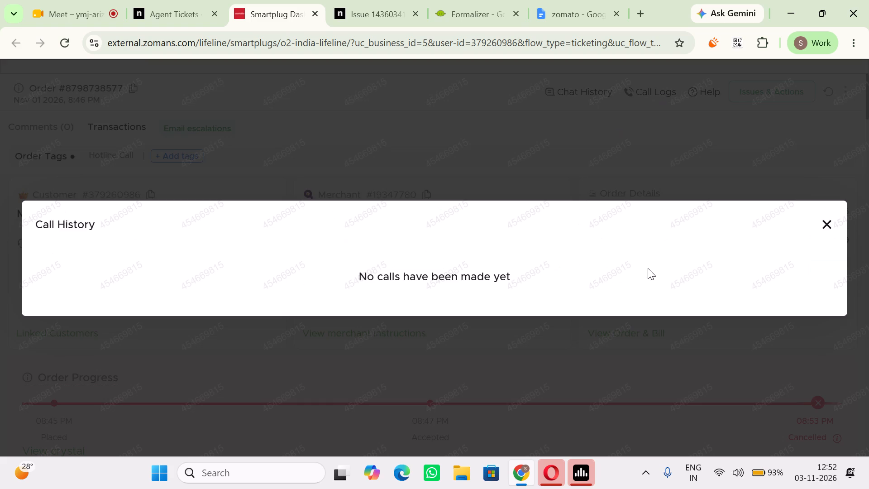
click(822, 169)
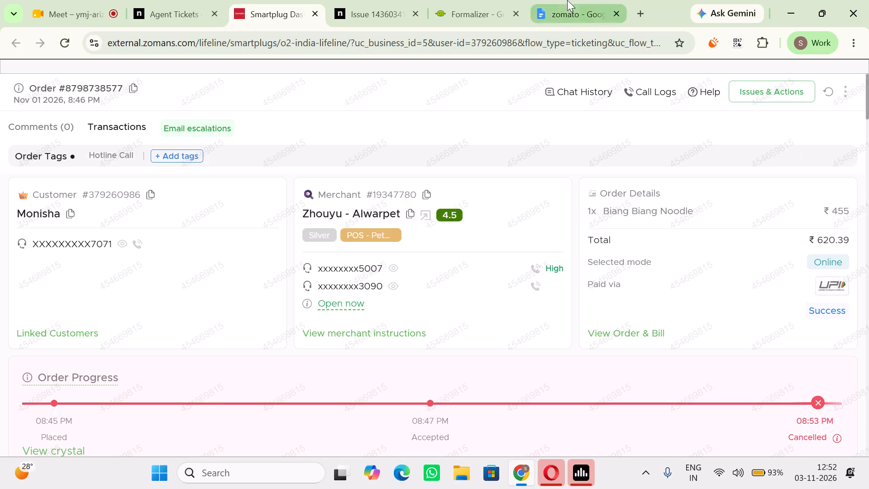
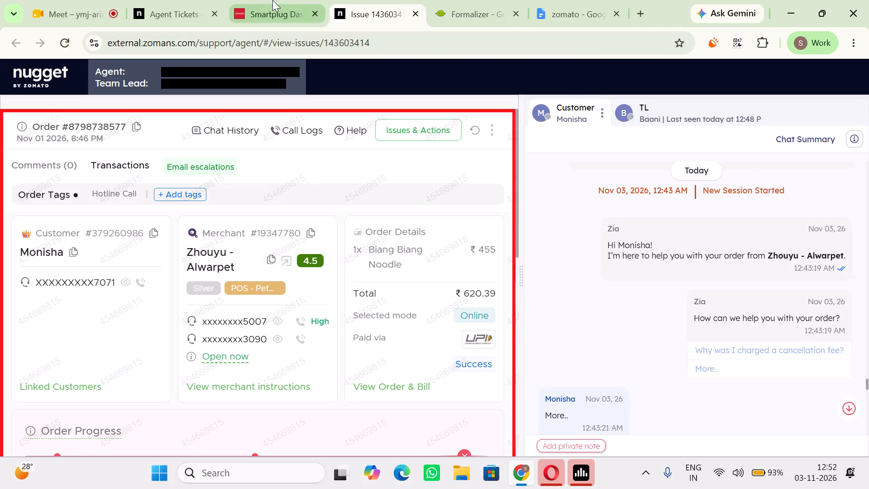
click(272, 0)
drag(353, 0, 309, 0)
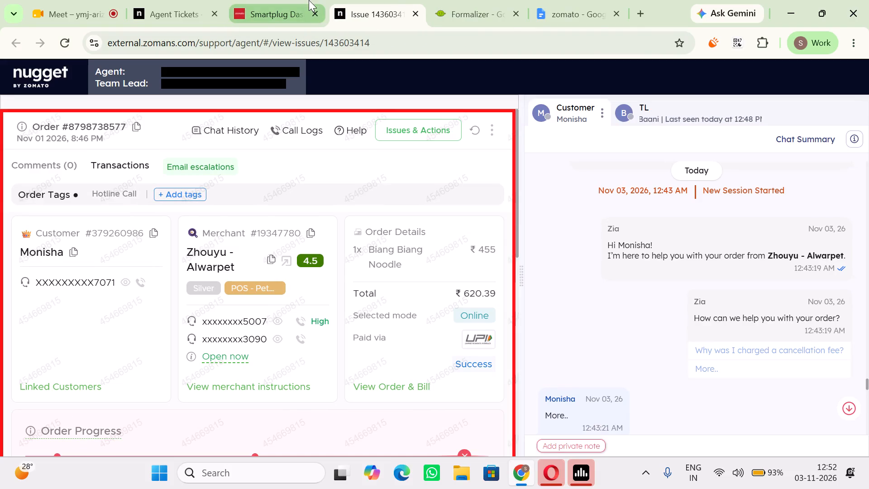
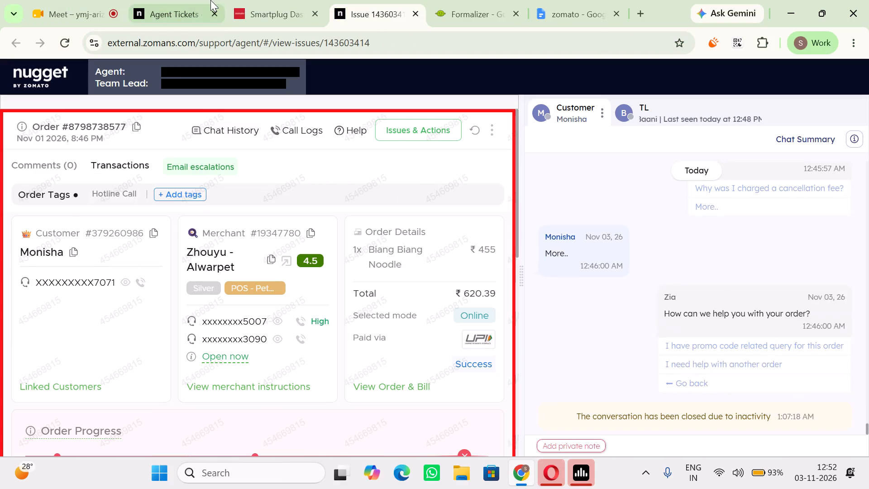
In the zomato document's statement notes, copy the sentence about the customer cancelling the order and accepting the penalty.
click(210, 0)
click(266, 0)
click(399, 0)
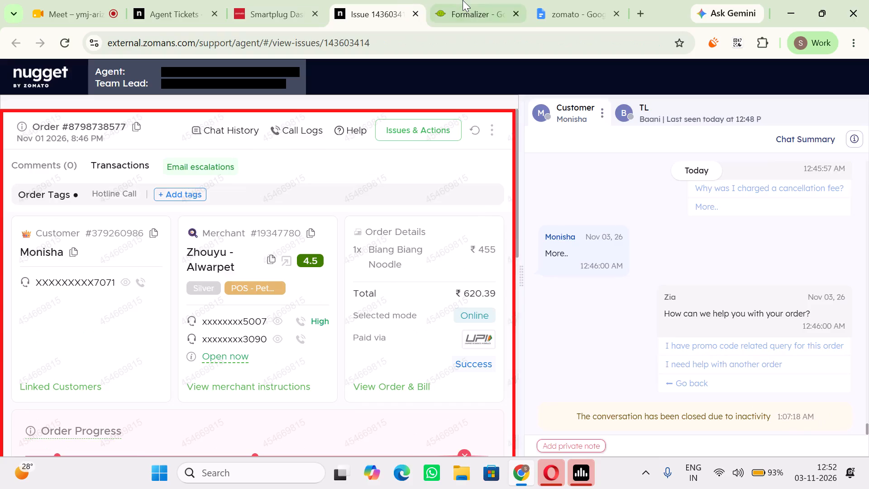
click(463, 0)
scroll(465, 270, up, 6)
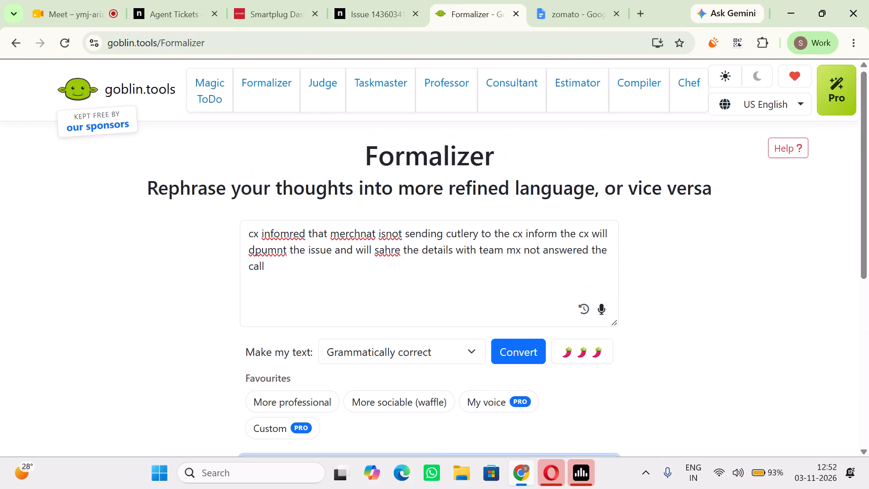
click(553, 10)
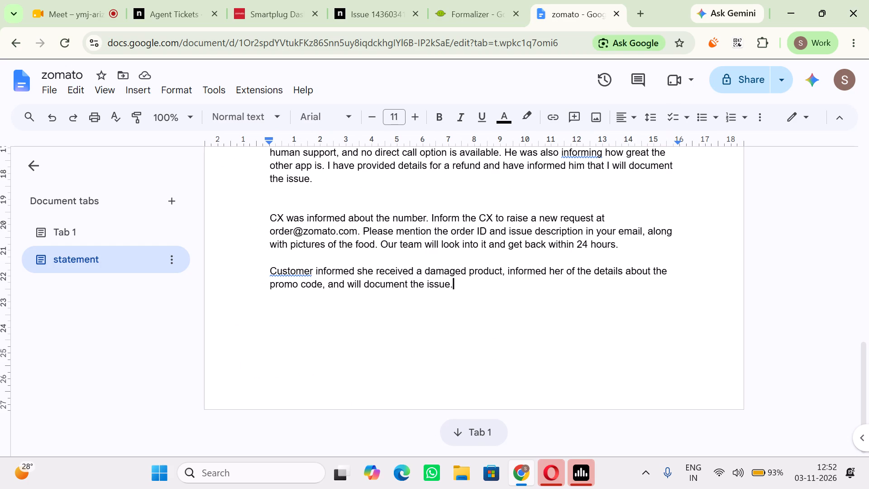
scroll(390, 286, up, 1)
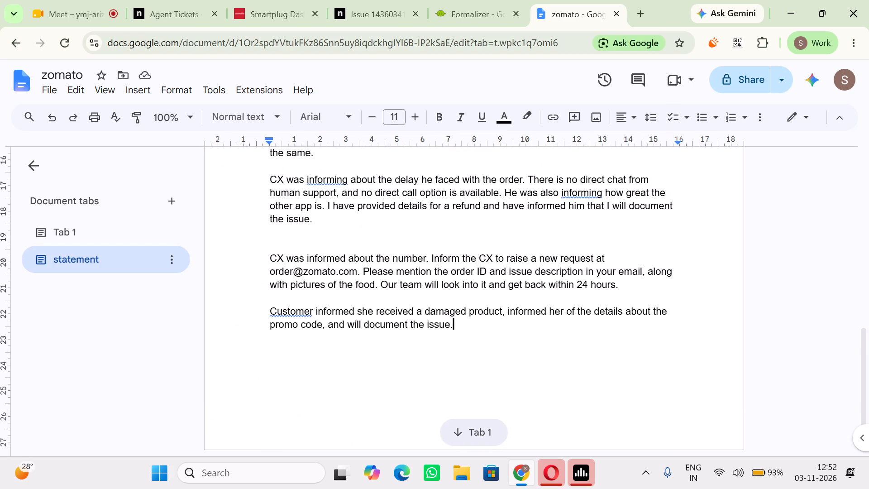
scroll(390, 286, up, 1)
triple_click(332, 243)
scroll(332, 243, up, 1)
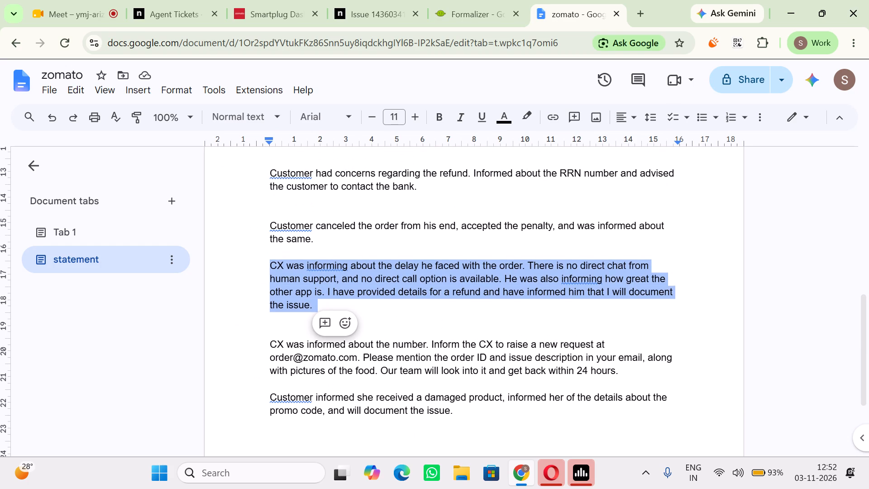
triple_click(377, 231)
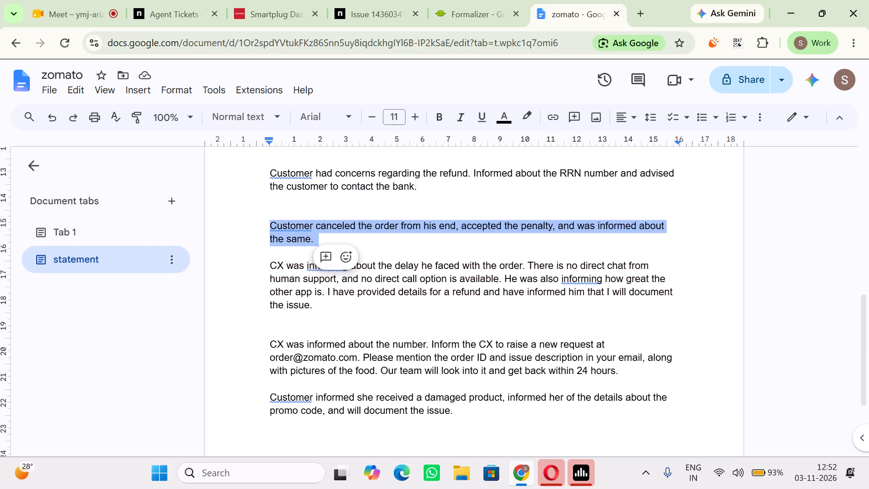
key(ctrl+c)
key(ctrl+c)
In Formalizer, replace the text with the copied statement, add "will document the same issue", and convert it as Grammatically correct.
click(300, 0)
click(375, 12)
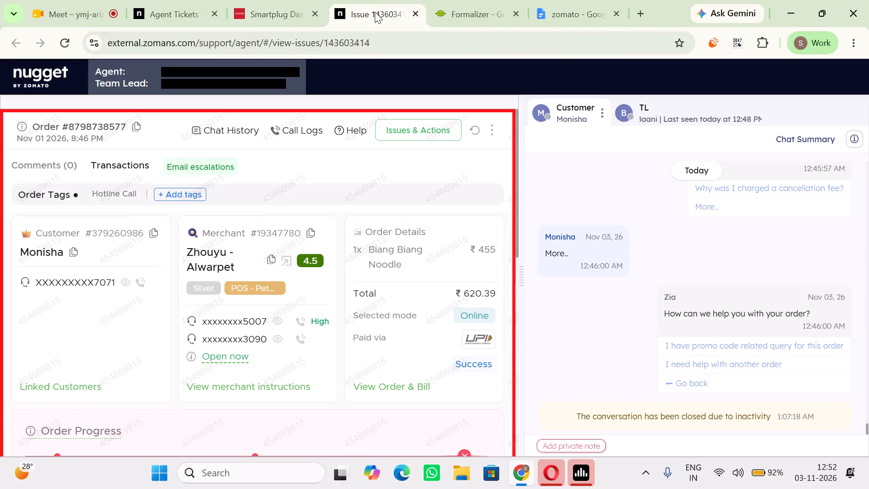
click(289, 0)
click(467, 0)
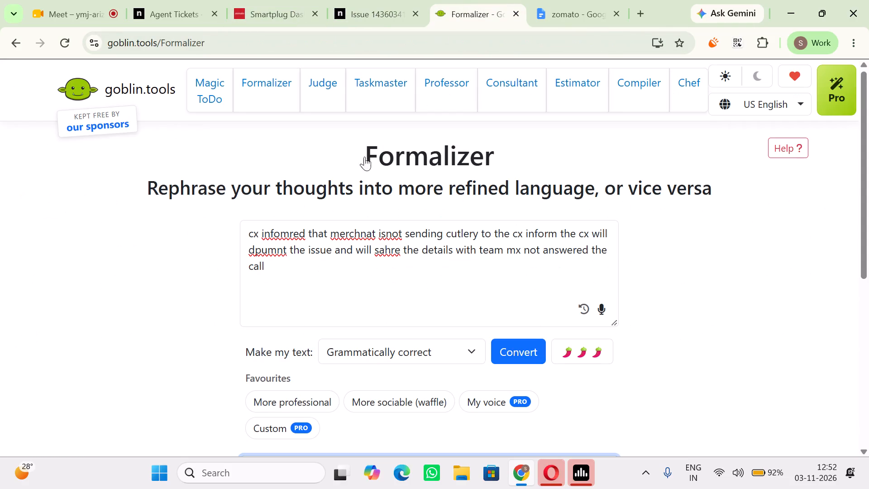
triple_click(332, 258)
key(ctrl+v)
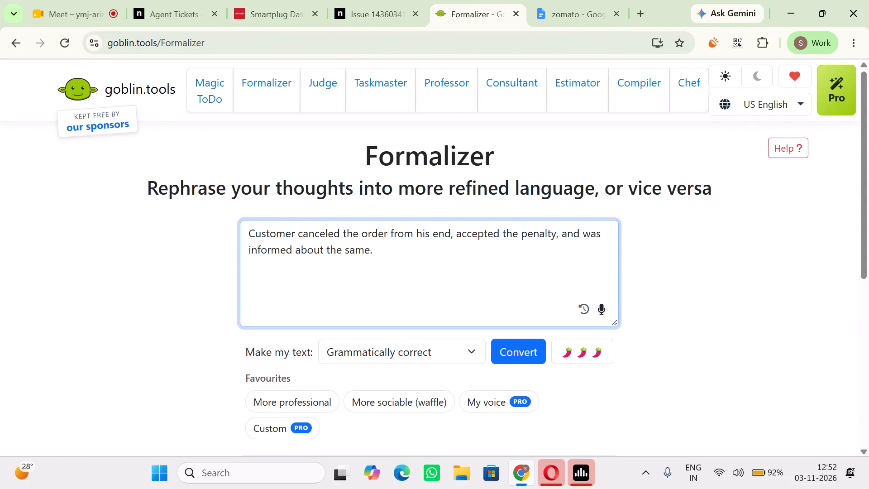
key(BackSpace)
key(BackSpace)
key(space)
text(will doument the same issue)
click(525, 352)
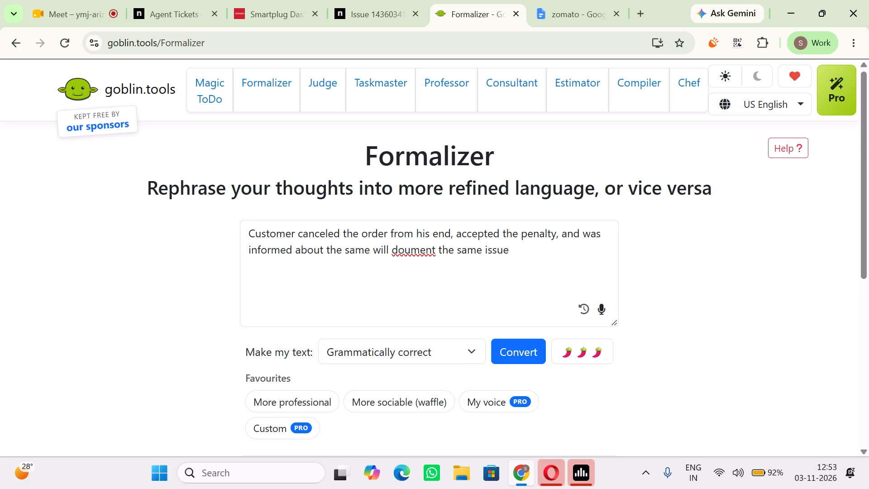
Copy the converted statement from the Formalizer output.
scroll(442, 279, down, 2)
triple_click(369, 232)
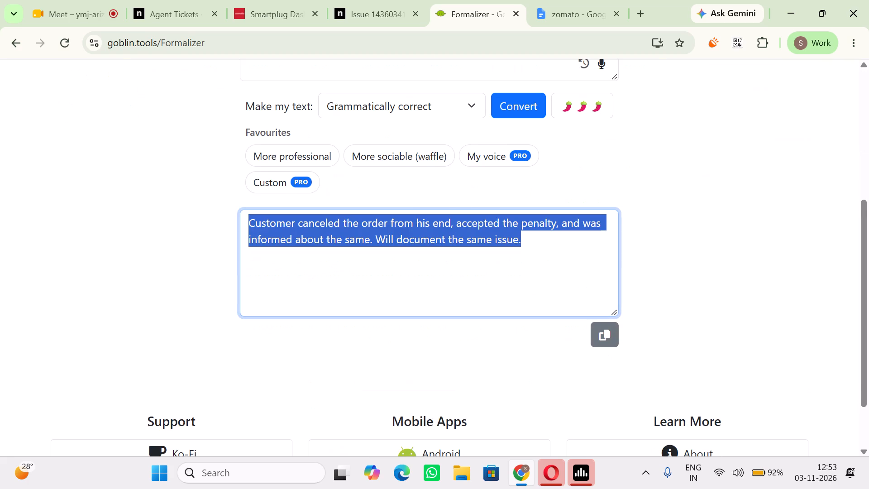
key(ctrl+c)
key(ctrl+c)
key(ctrl+c)
key(ctrl+c)
key(ctrl+c)
key(ctrl+c)
key(ctrl+c)
key(ctrl+c)
key(ctrl+c)
key(ctrl+c)
key(ctrl+c)
Add the copied cancellation statement as a private note on the Hotline Call Request ticket.
click(257, 0)
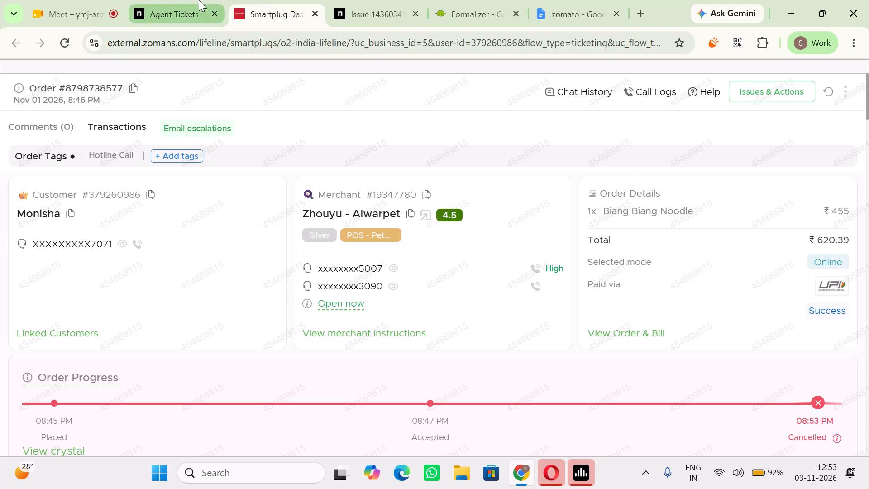
click(199, 0)
click(249, 0)
click(184, 0)
scroll(223, 201, up, 2)
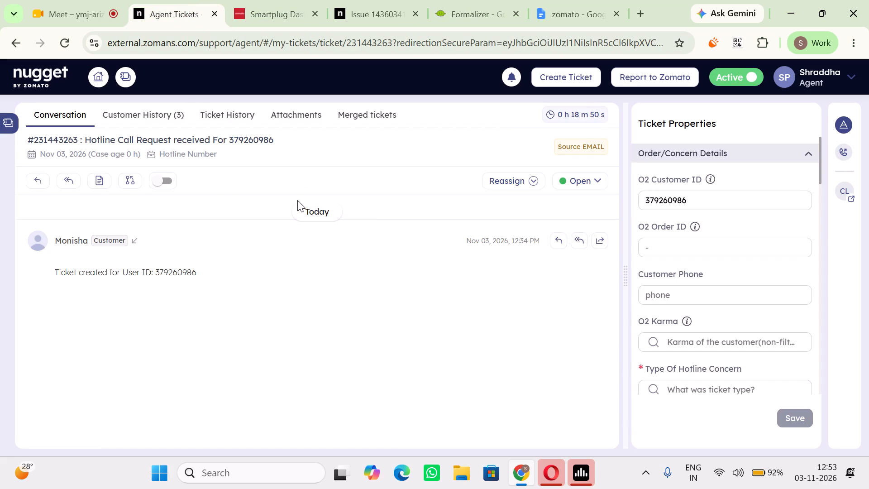
click(97, 183)
click(356, 298)
key(ctrl+v)
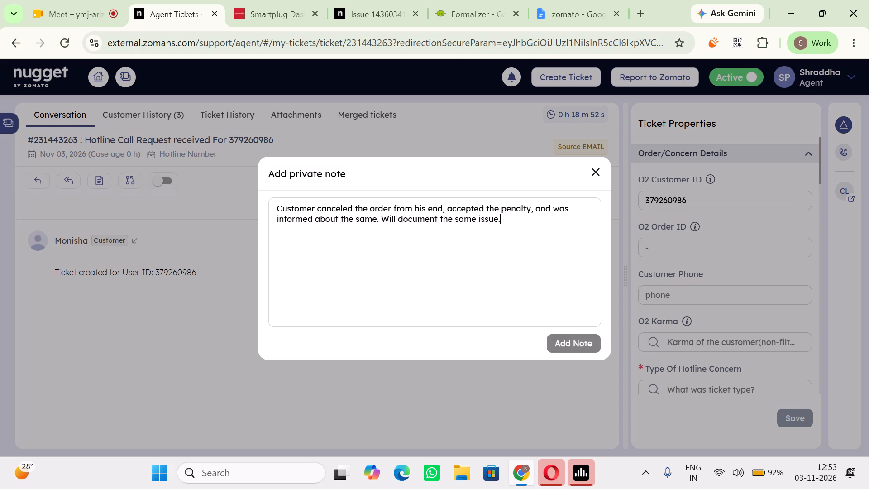
click(582, 340)
scroll(563, 305, up, 3)
click(279, 0)
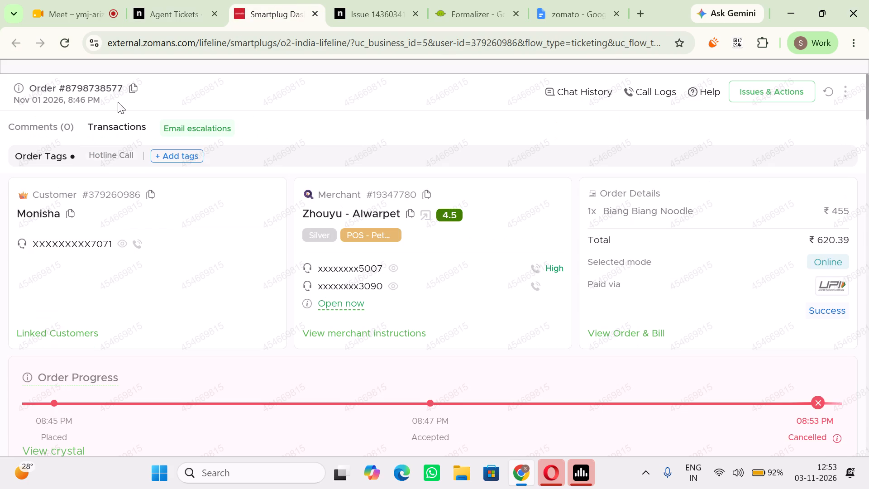
click(133, 91)
scroll(234, 131, up, 3)
click(220, 0)
click(699, 249)
key(ctrl+v)
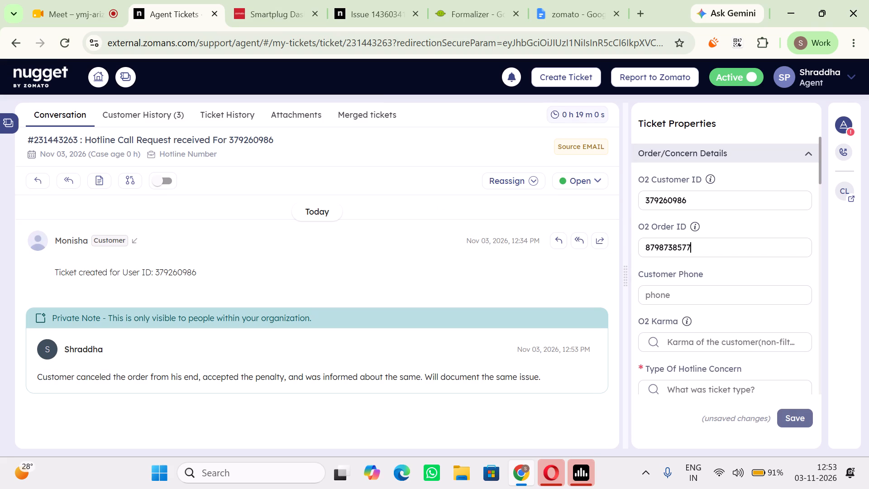
Check the customer's tier in the order dashboard's Customer Overview and set the ticket's O2 Karma to Silver.
scroll(673, 305, down, 2)
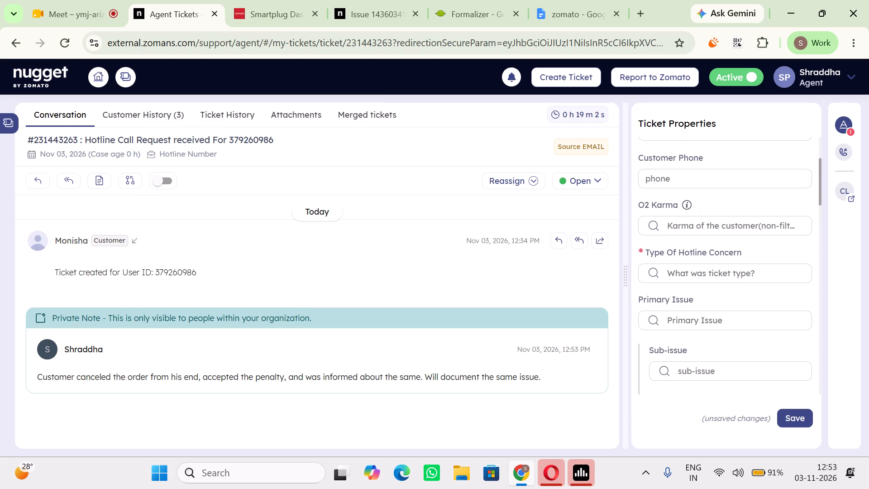
drag(688, 224, 284, 0)
click(284, 0)
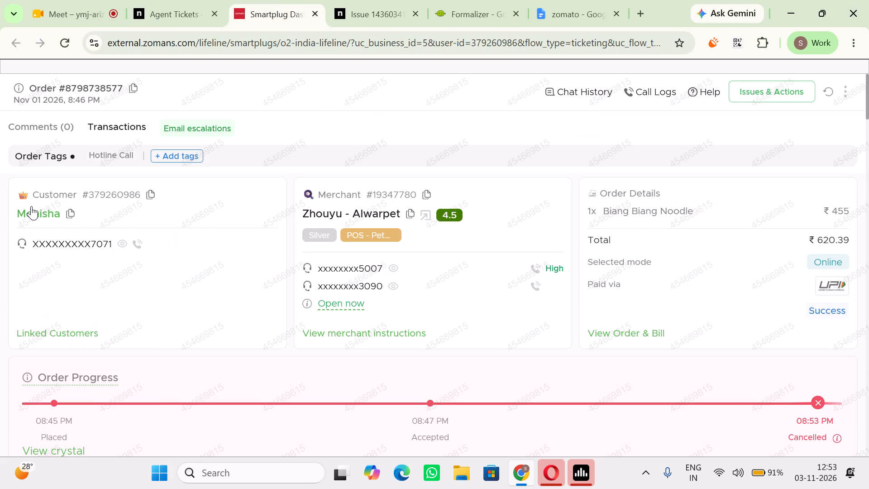
click(31, 206)
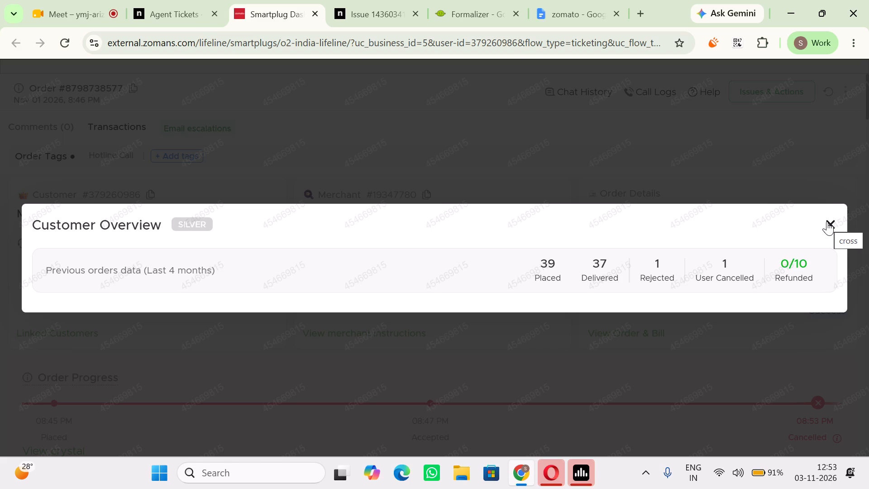
click(827, 221)
click(146, 0)
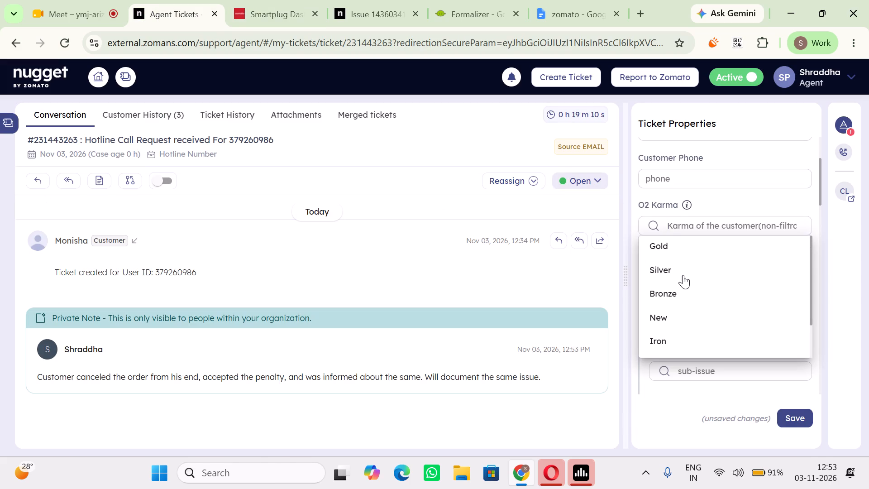
click(681, 278)
Set the ticket's Type Of Hotline Concern to Workable.
scroll(681, 278, up, 4)
scroll(681, 278, down, 1)
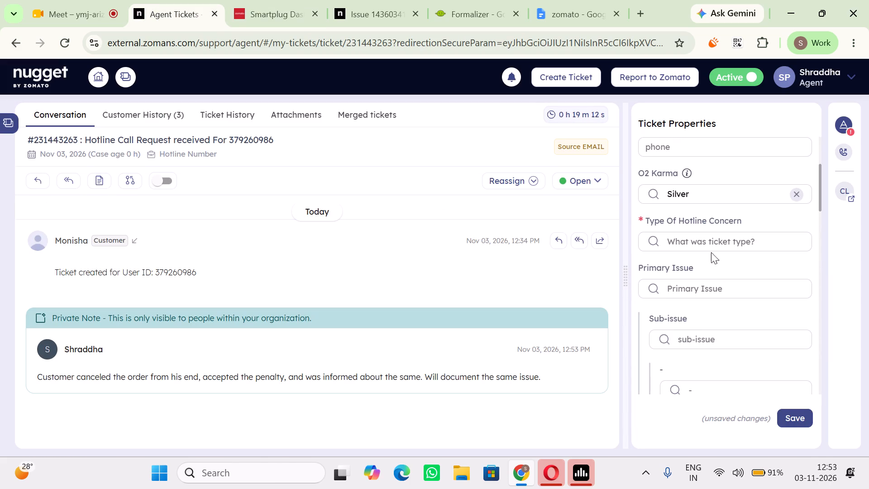
click(698, 235)
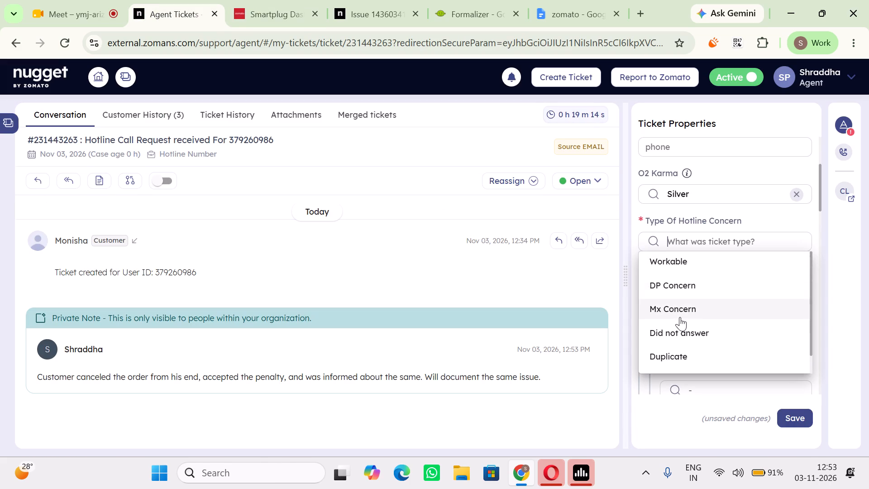
scroll(680, 317, down, 2)
scroll(680, 317, up, 2)
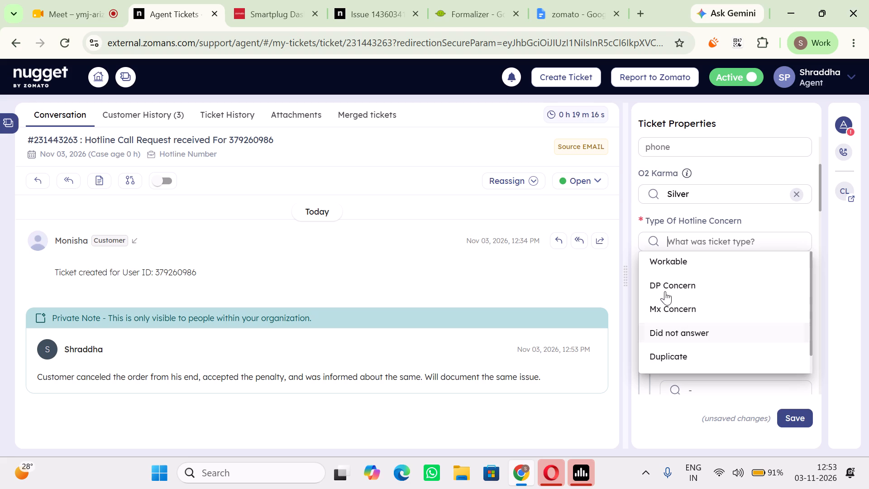
scroll(670, 374, down, 1)
scroll(683, 222, up, 3)
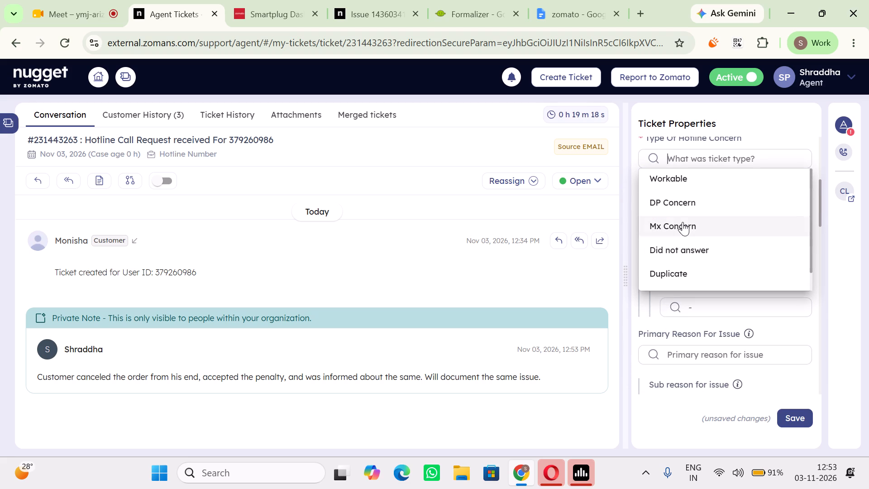
click(689, 172)
Set the ticket's Primary Issue to Cancellation and its Sub-issue to Crystal cancelation by cx.
scroll(689, 172, up, 3)
scroll(685, 311, down, 1)
click(711, 314)
click(684, 327)
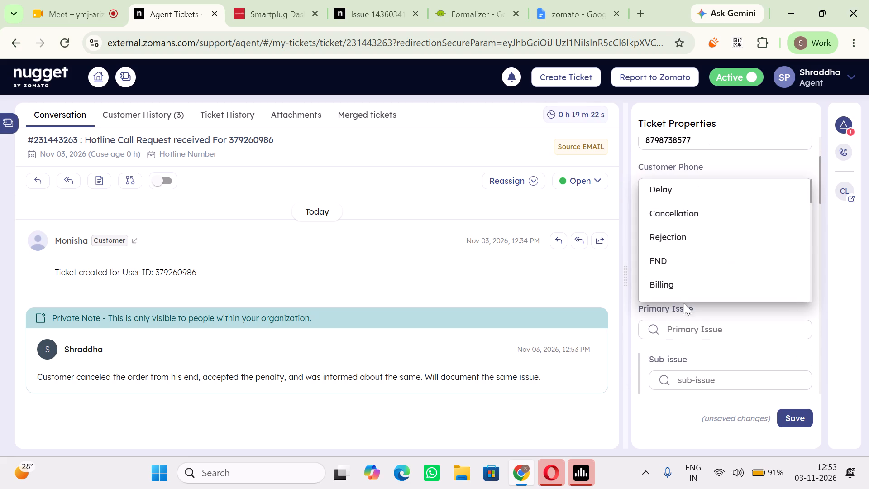
click(698, 204)
scroll(698, 204, down, 1)
click(719, 297)
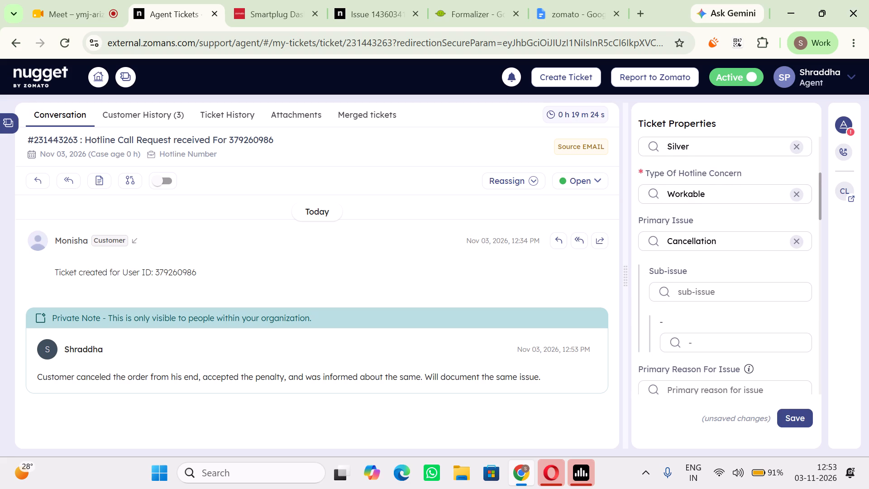
click(695, 366)
scroll(695, 366, down, 1)
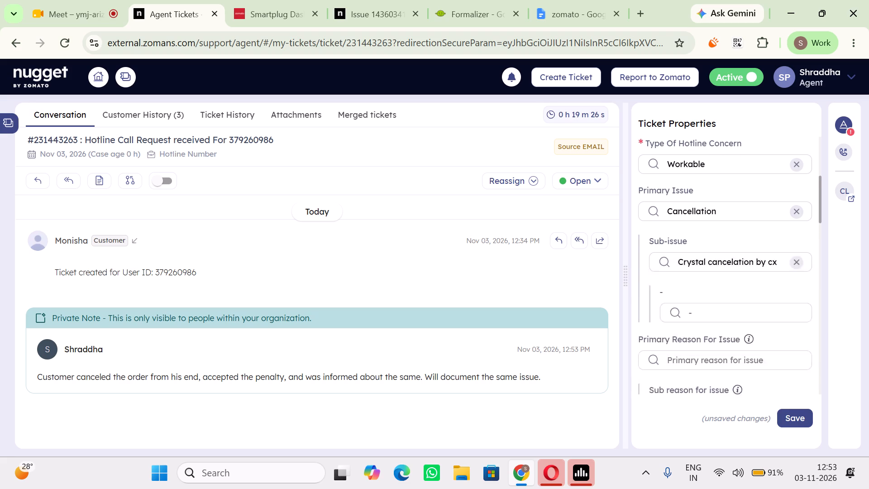
scroll(695, 366, down, 1)
click(740, 277)
click(627, 254)
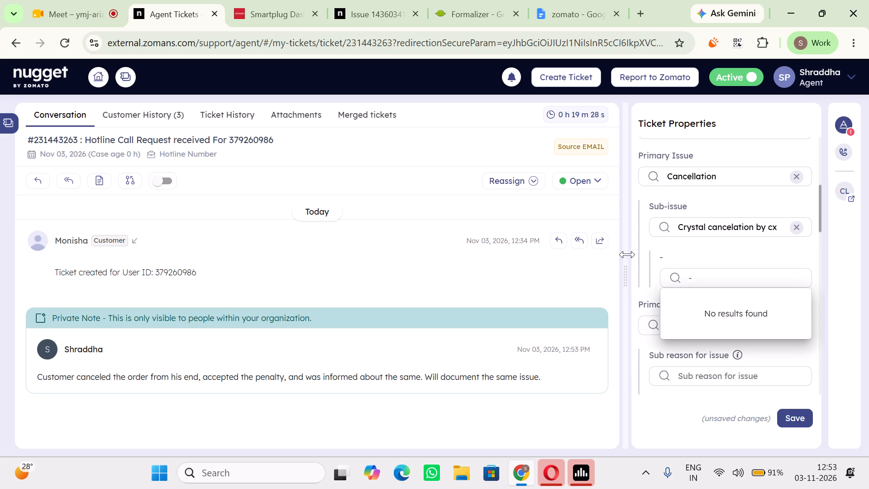
Set the Primary Reason For Issue to CX and the sub reason to Crystal/ chat cancellation.
scroll(683, 307, down, 1)
click(703, 303)
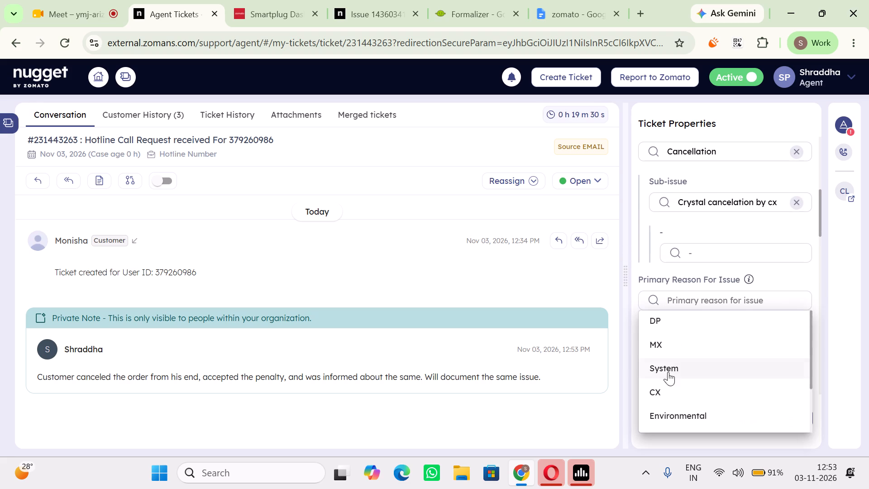
click(655, 389)
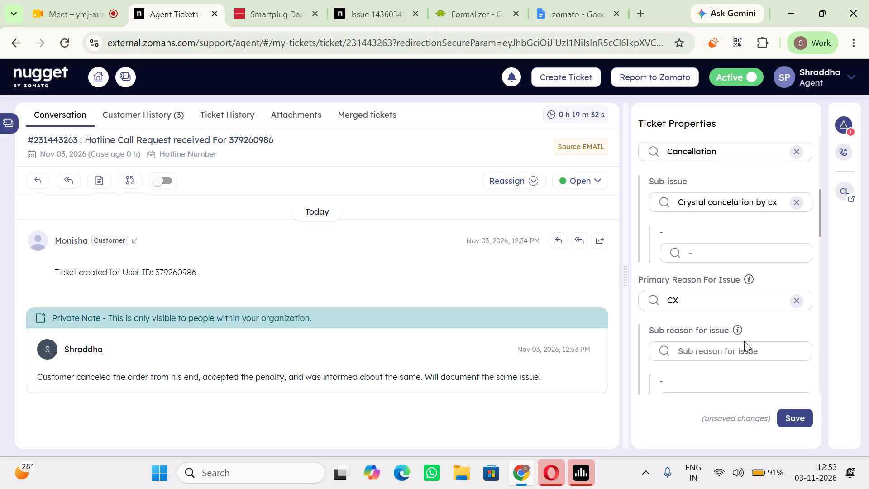
click(744, 341)
click(722, 353)
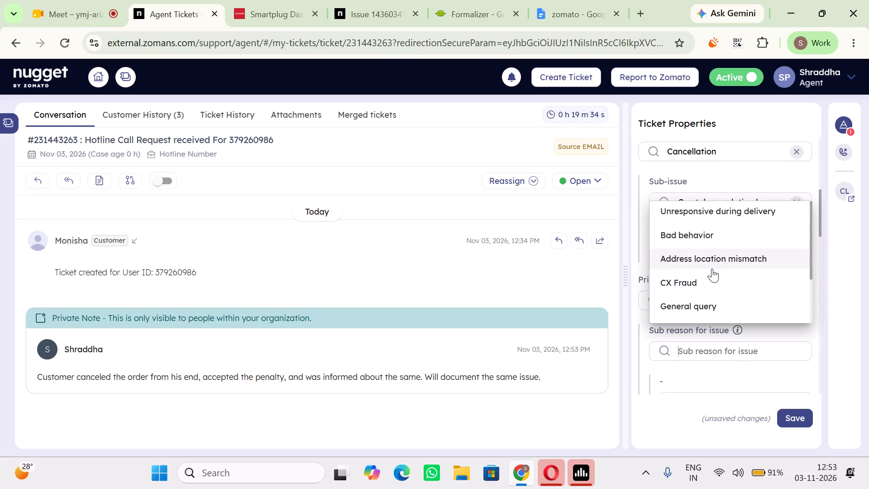
scroll(712, 268, down, 1)
click(697, 313)
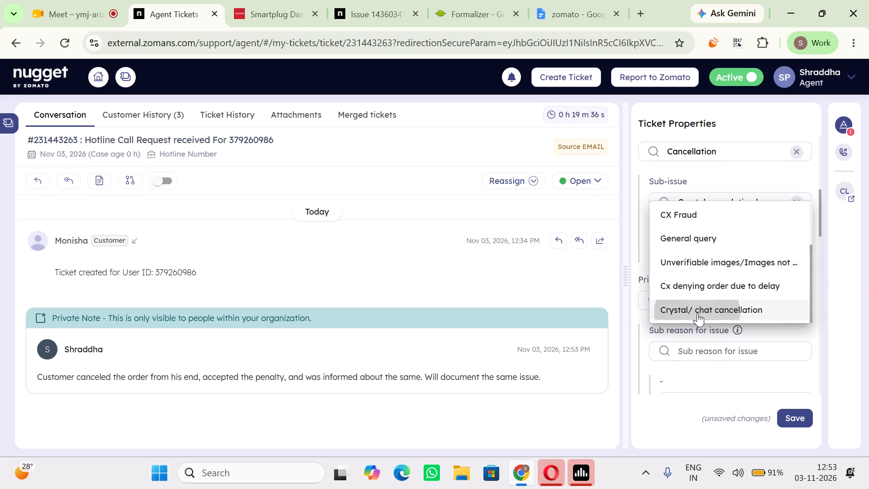
Review the remaining ticket properties, including the refund fields, VB outputs and Other Properties, and save the ticket's changes.
scroll(697, 313, down, 3)
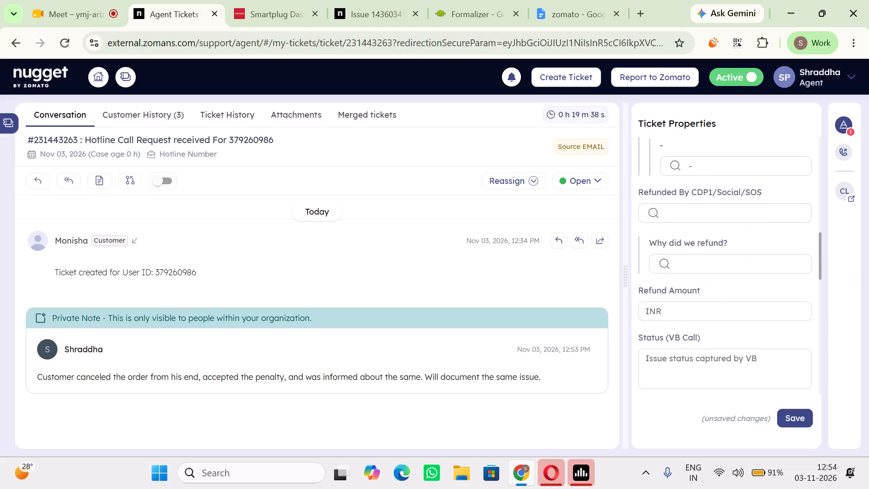
scroll(697, 213, down, 3)
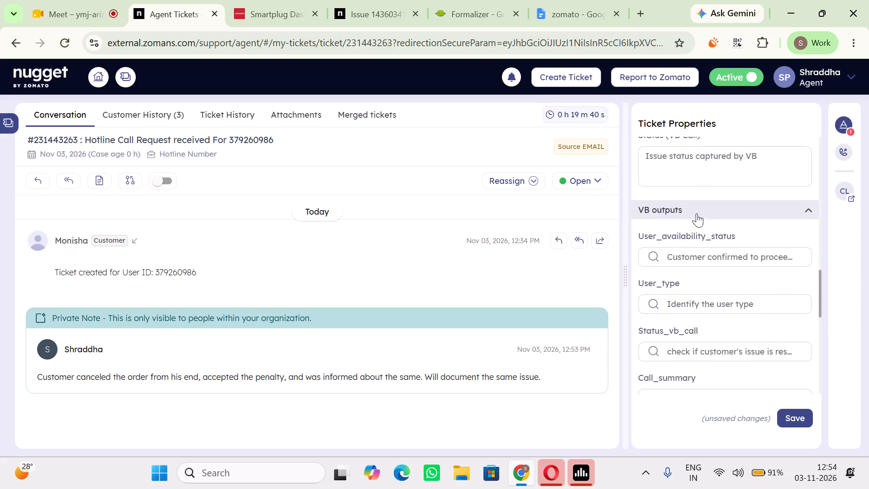
scroll(697, 213, down, 4)
scroll(697, 213, up, 14)
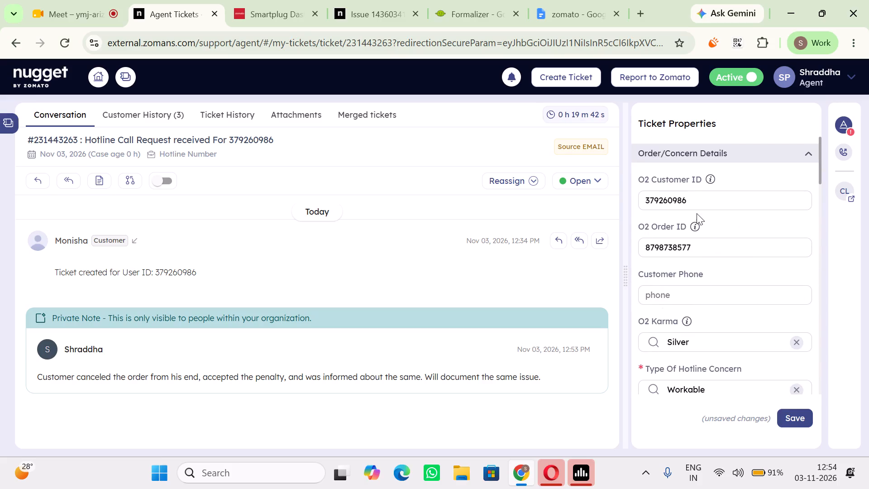
scroll(716, 295, down, 3)
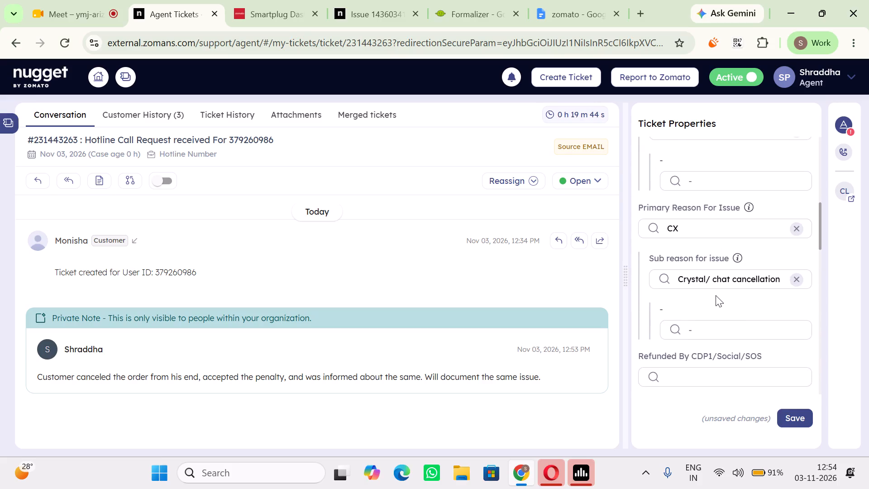
scroll(716, 295, down, 3)
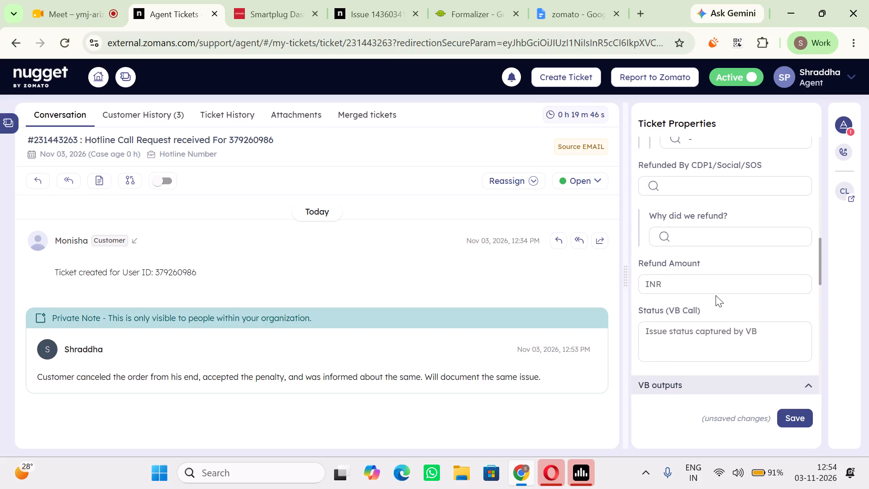
scroll(716, 295, down, 4)
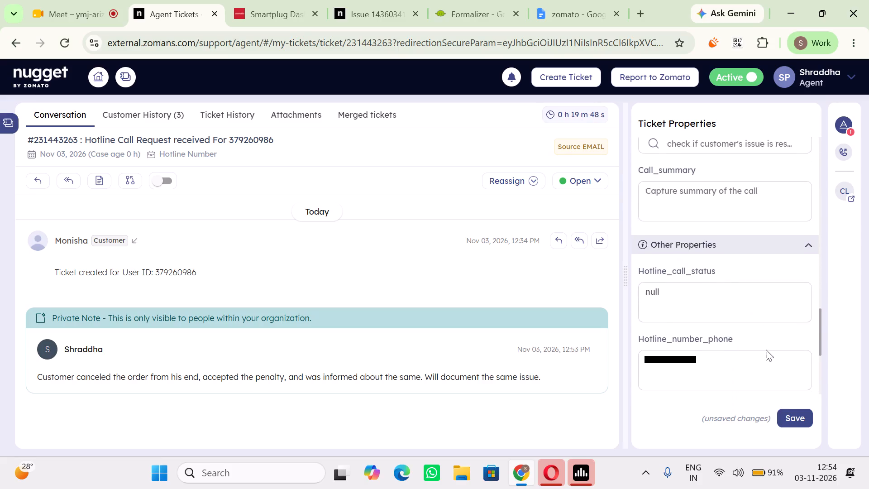
scroll(766, 350, down, 2)
click(799, 422)
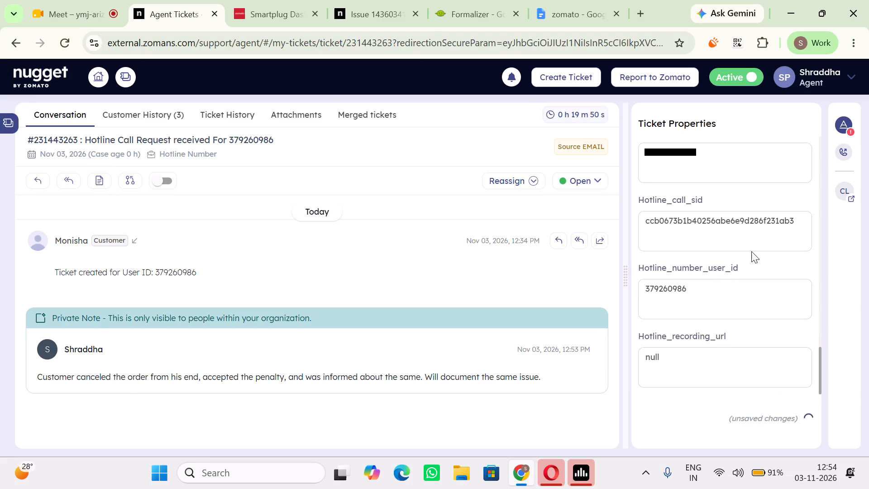
scroll(751, 251, up, 7)
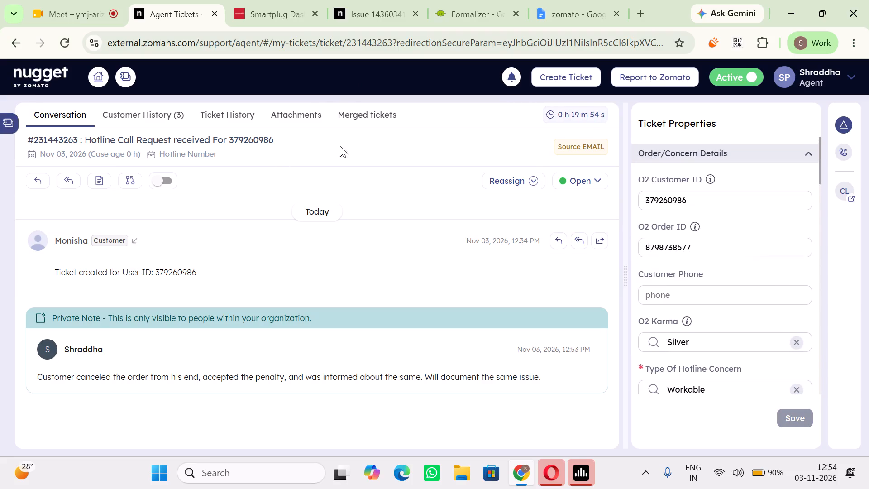
Set the hotline ticket's status to Closed and confirm the change.
click(599, 182)
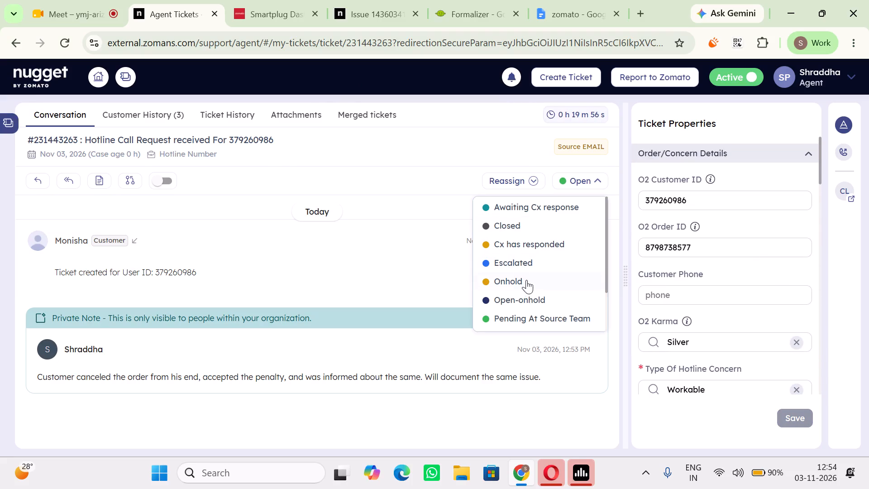
click(502, 224)
click(550, 300)
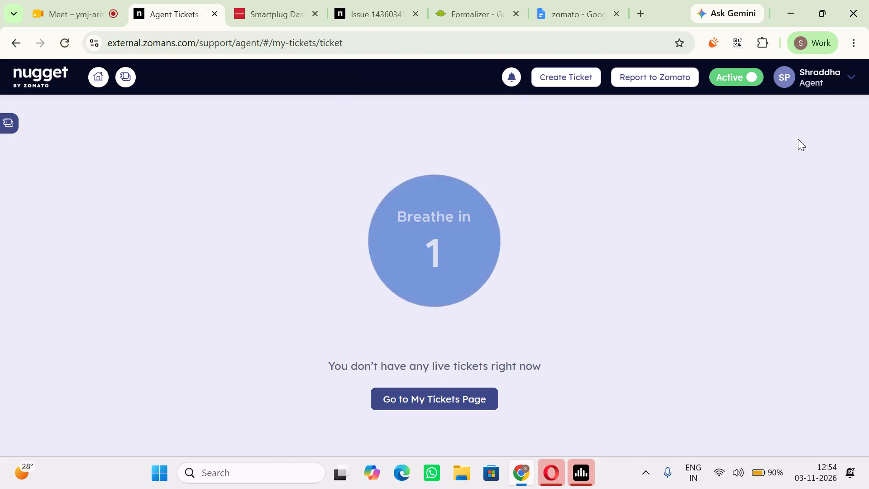
Open the agent's Productivity Hours page from the agent profile.
click(816, 86)
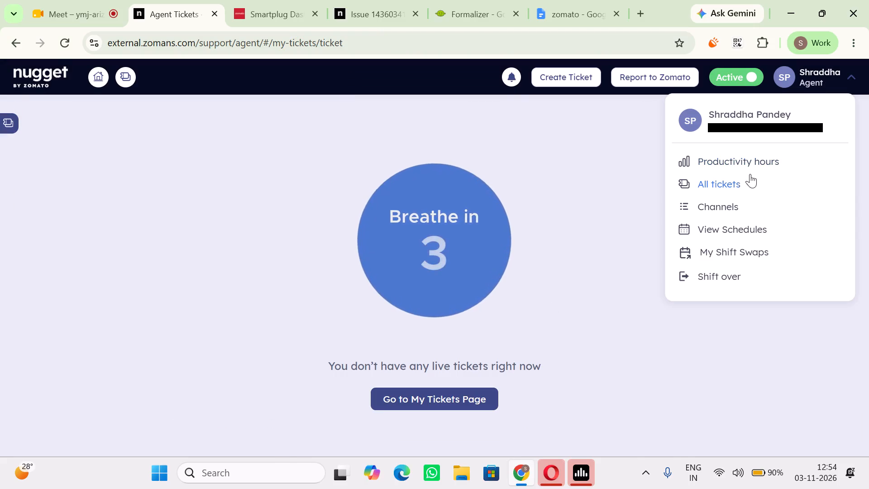
click(740, 165)
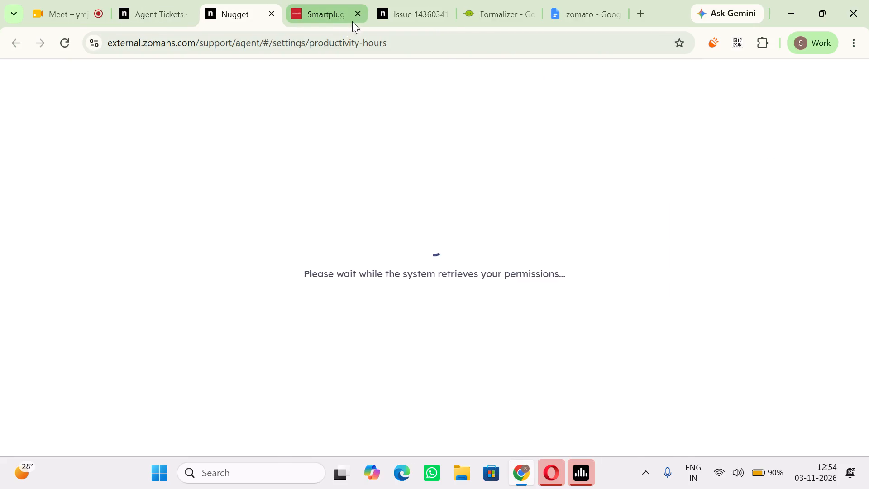
Close the Smartplug dashboard and the issue page used for the finished ticket.
click(357, 16)
click(357, 16)
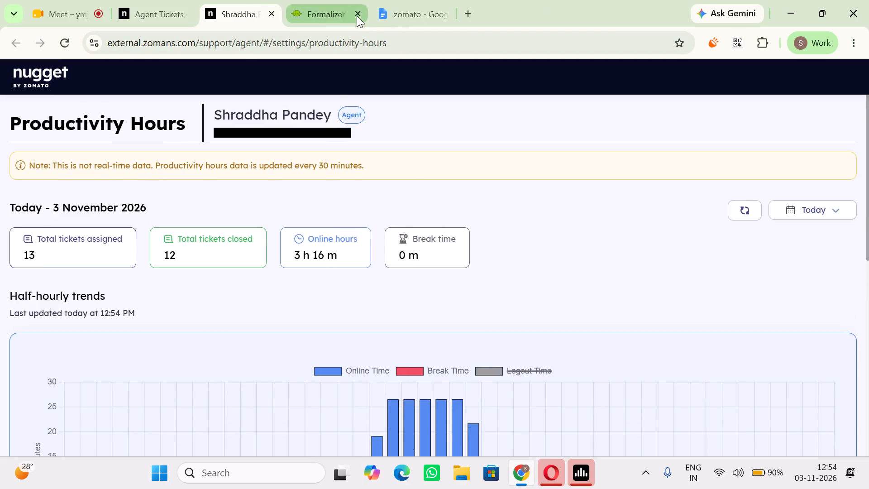
Reload the Productivity Hours page and examine today's ticket counts, online hours, break time and half-hourly trends.
scroll(331, 264, right, 1)
scroll(331, 264, up, 1)
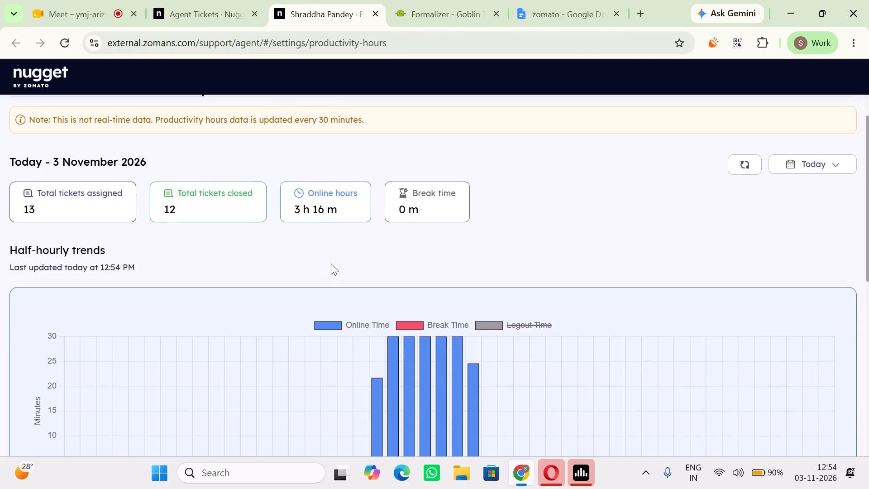
scroll(331, 264, up, 1)
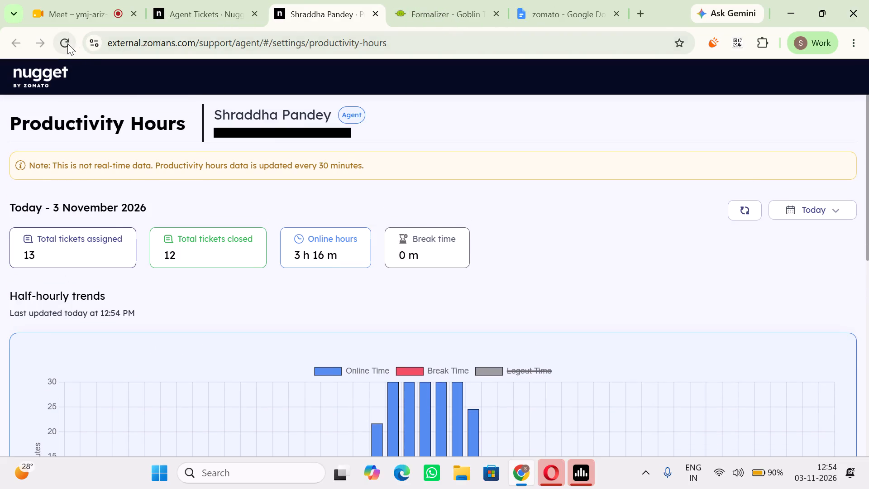
click(67, 43)
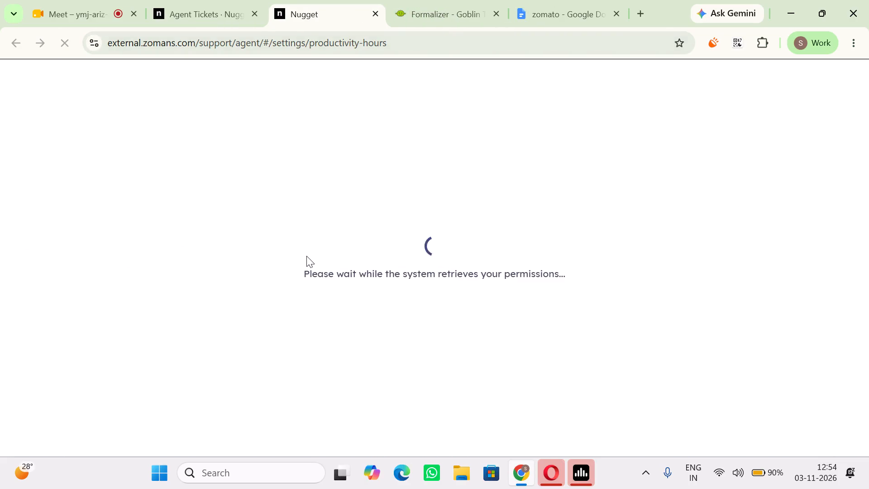
click(180, 0)
click(335, 0)
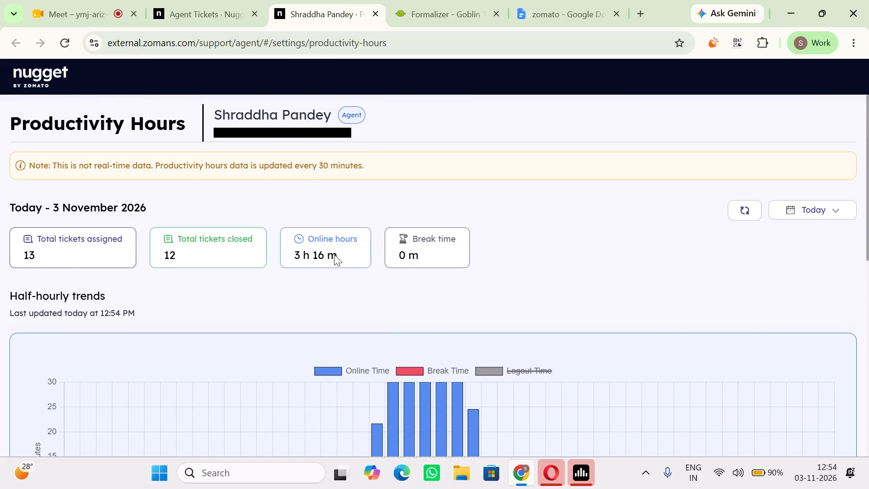
scroll(334, 254, down, 2)
scroll(334, 254, up, 1)
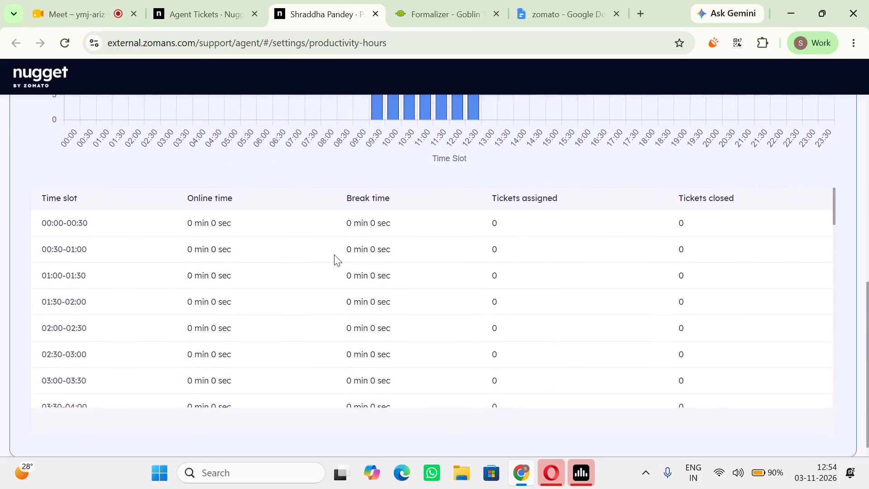
scroll(334, 254, up, 1)
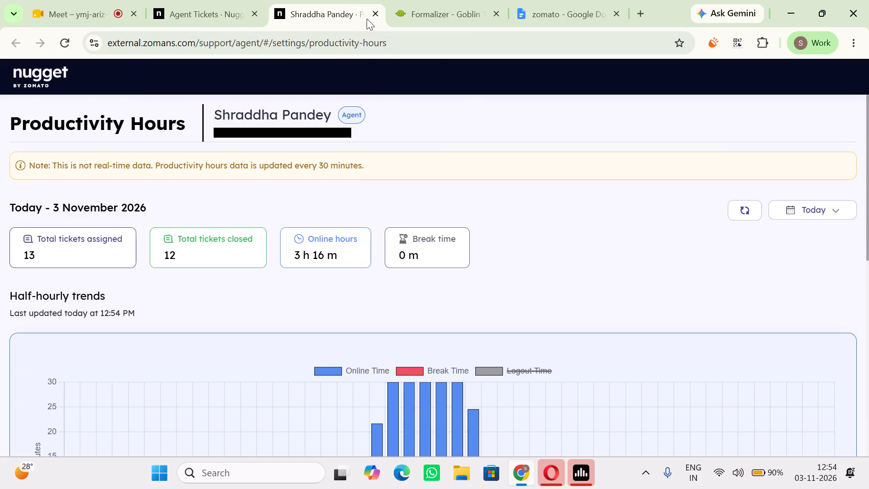
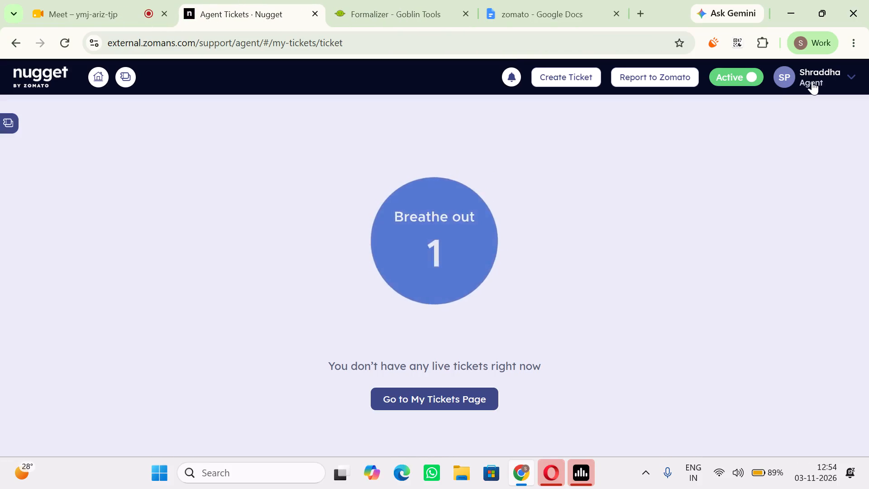
Check today's figures on the agent's Productivity Hours page from the agent profile, and close the page.
click(812, 81)
click(742, 159)
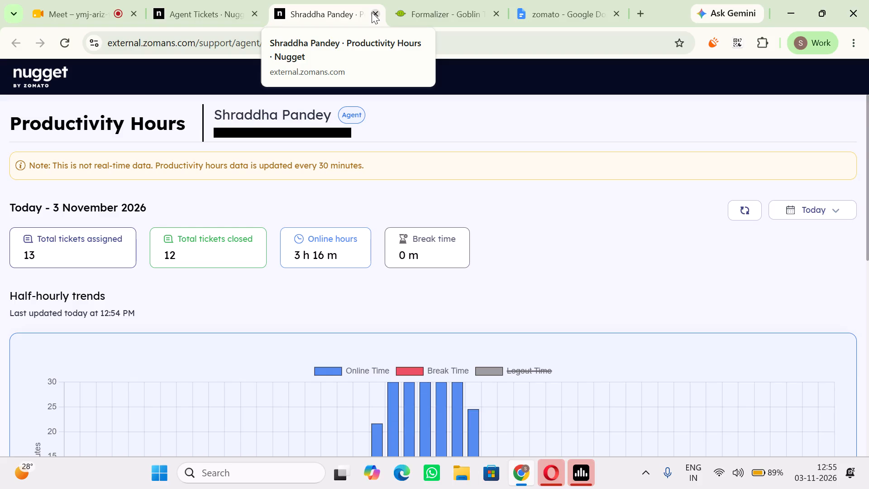
click(372, 12)
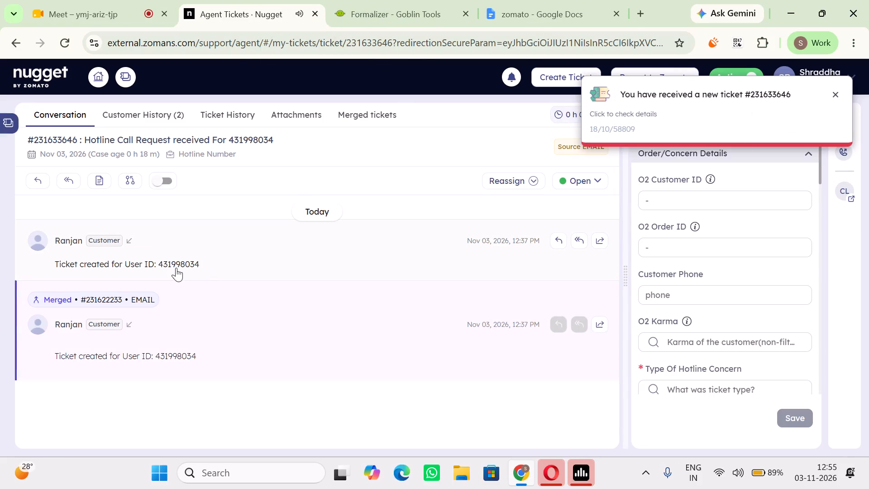
Copy the customer's user ID from the new hotline ticket's message into O2 Customer ID and save the ticket properties.
double_click(173, 267)
key(ctrl+c)
key(ctrl+c)
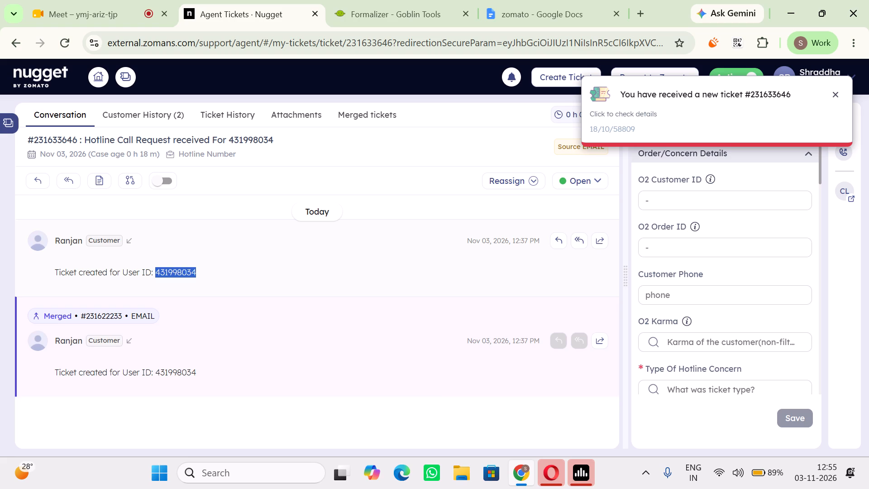
scroll(577, 275, up, 3)
click(706, 204)
key(ctrl+v)
click(806, 417)
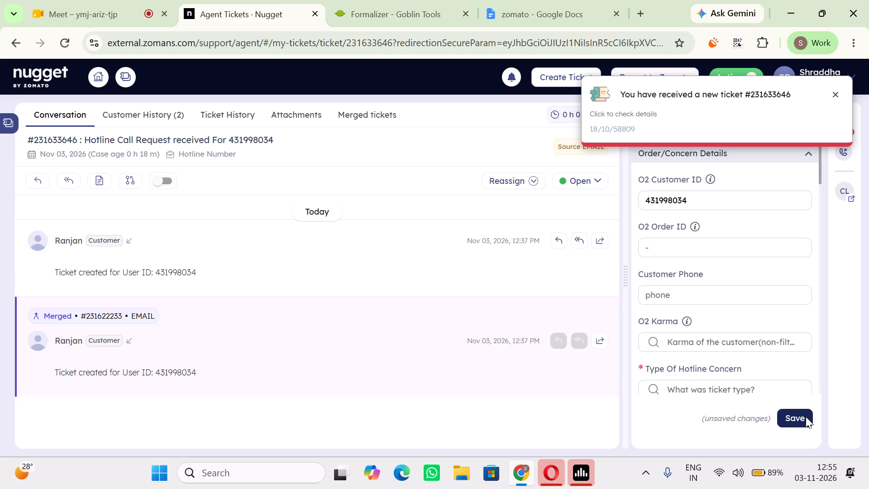
Open the customer's Smartplug dashboard from the ticket and examine the progress of the IRCTC order.
scroll(767, 242, up, 5)
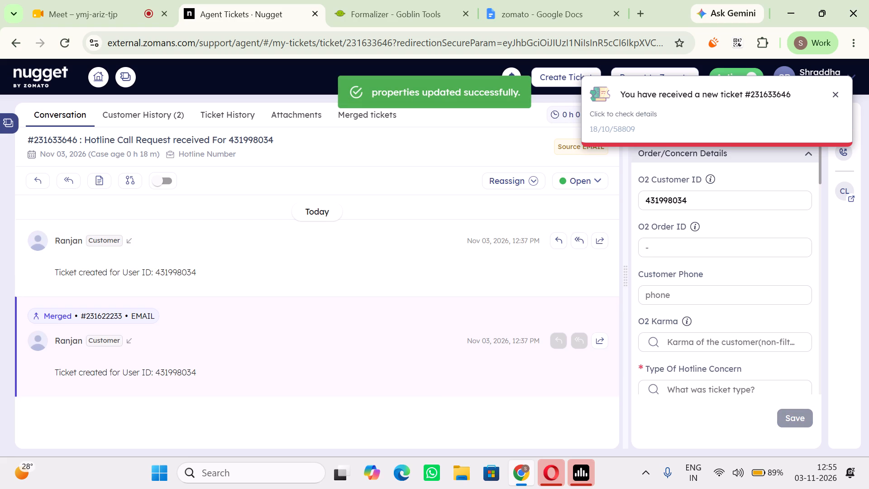
click(842, 192)
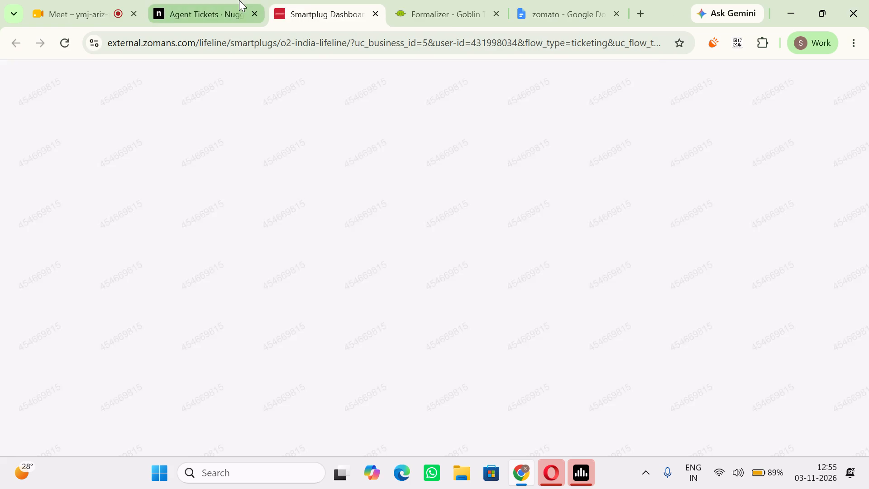
click(239, 0)
click(302, 0)
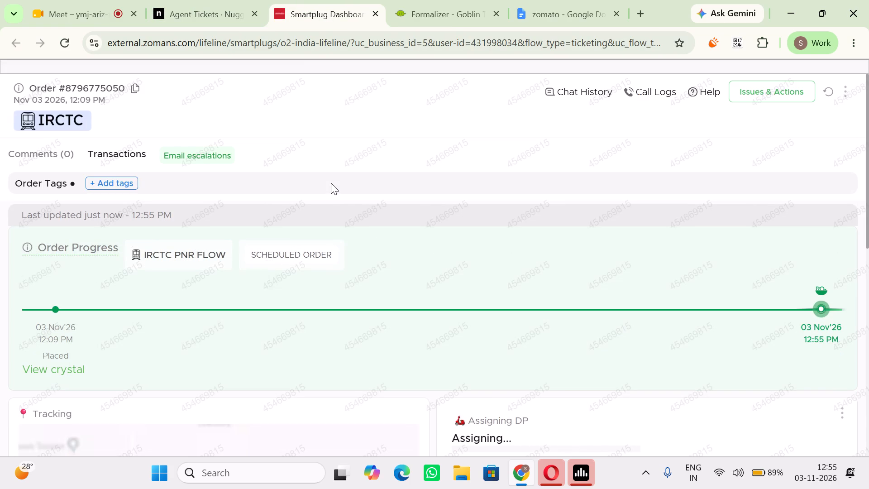
scroll(329, 325, right, 1)
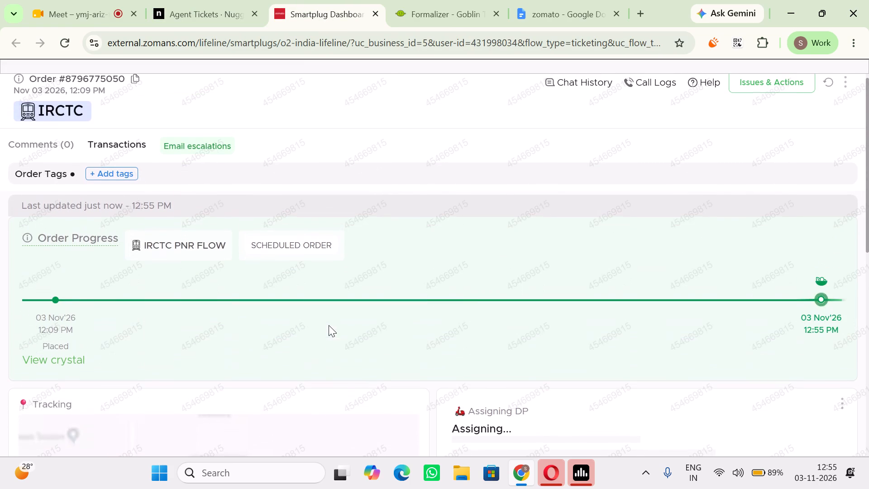
scroll(476, 297, left, 2)
scroll(489, 332, up, 5)
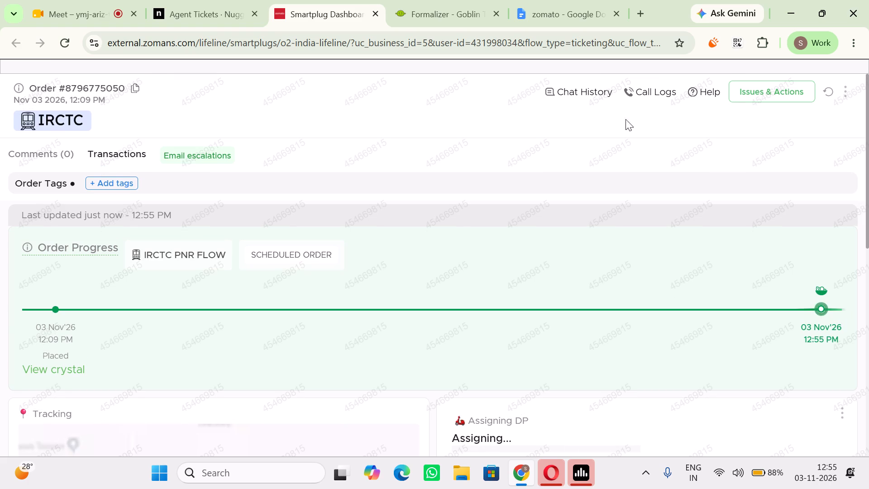
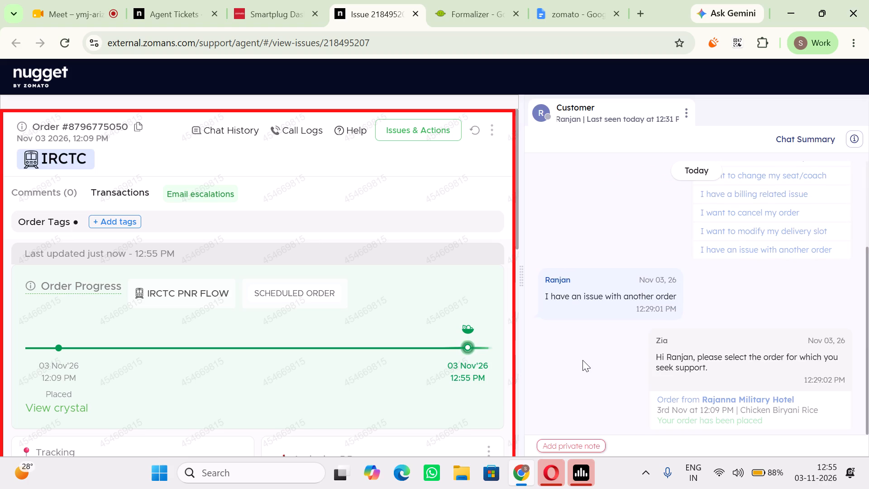
Examine the customer's chat conversation and the IRCTC order's customer, merchant and order details on the issue page.
scroll(583, 360, down, 3)
scroll(583, 360, up, 8)
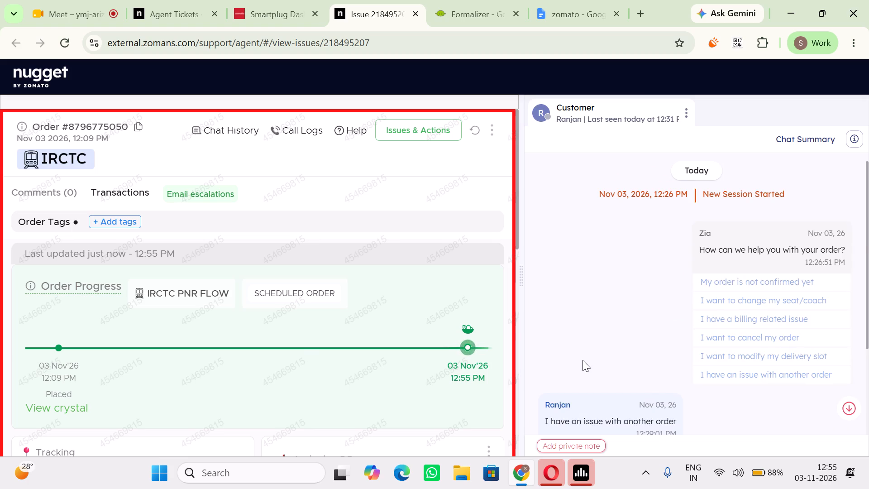
scroll(583, 360, down, 4)
scroll(304, 345, down, 3)
scroll(304, 345, up, 1)
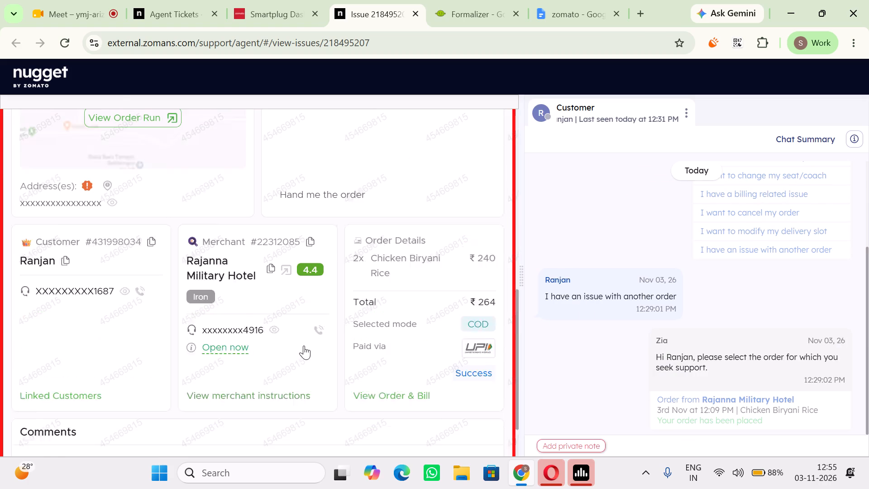
scroll(304, 345, up, 1)
scroll(378, 328, up, 7)
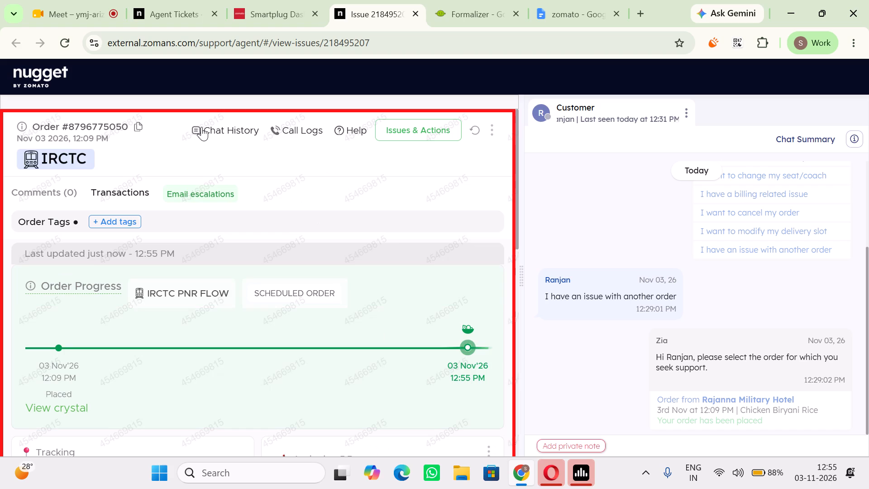
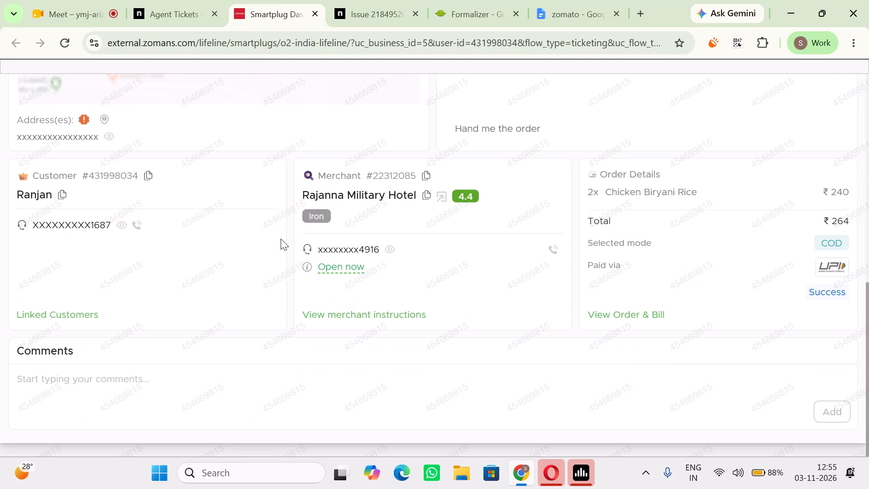
Review the IRCTC order's progress, customer, merchant and order details on the order dashboard and the issue page.
scroll(281, 239, down, 2)
scroll(281, 239, up, 12)
click(349, 0)
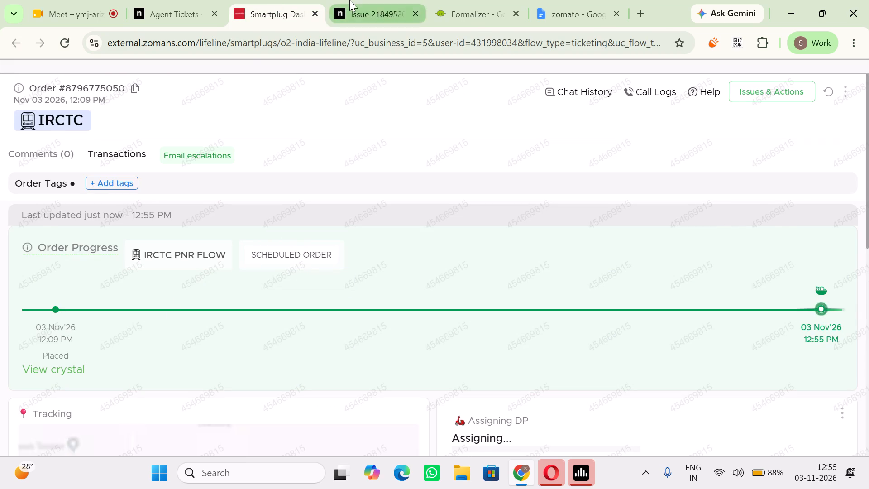
scroll(230, 182, up, 3)
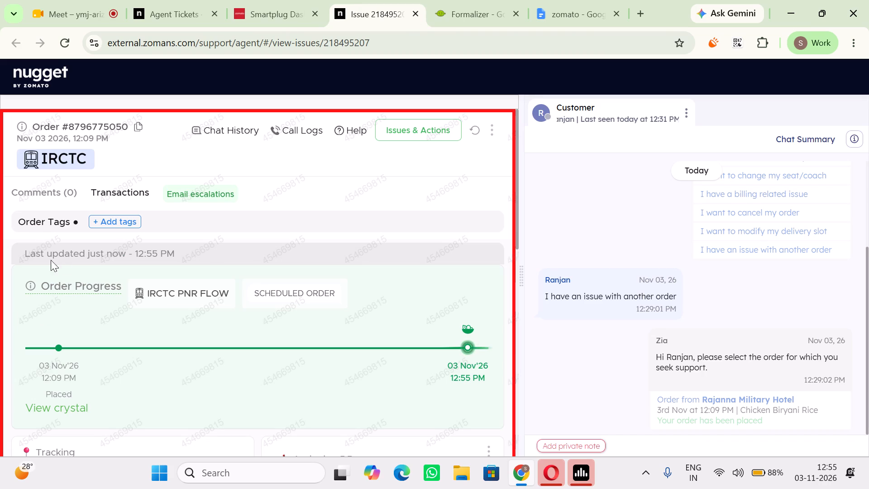
scroll(148, 320, down, 3)
scroll(167, 207, down, 2)
scroll(121, 349, down, 2)
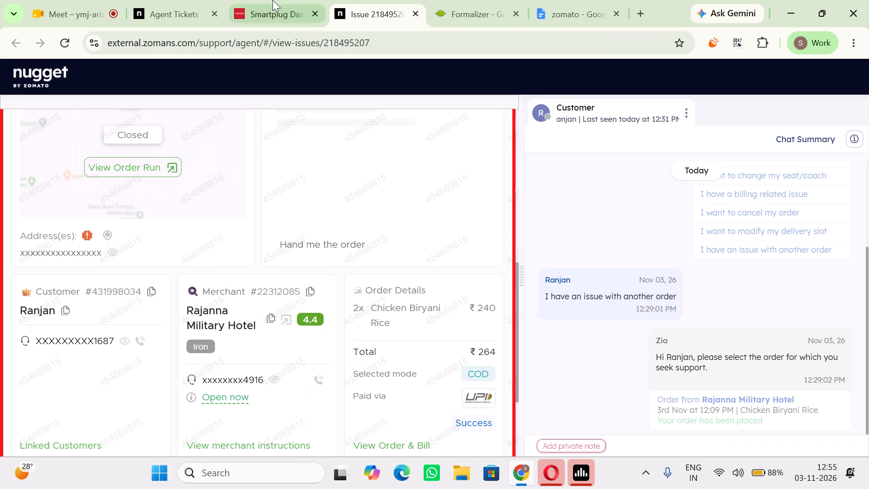
Return to the order dashboard and request a callback-connected call to the IRCTC order's customer.
click(272, 0)
click(212, 0)
click(254, 0)
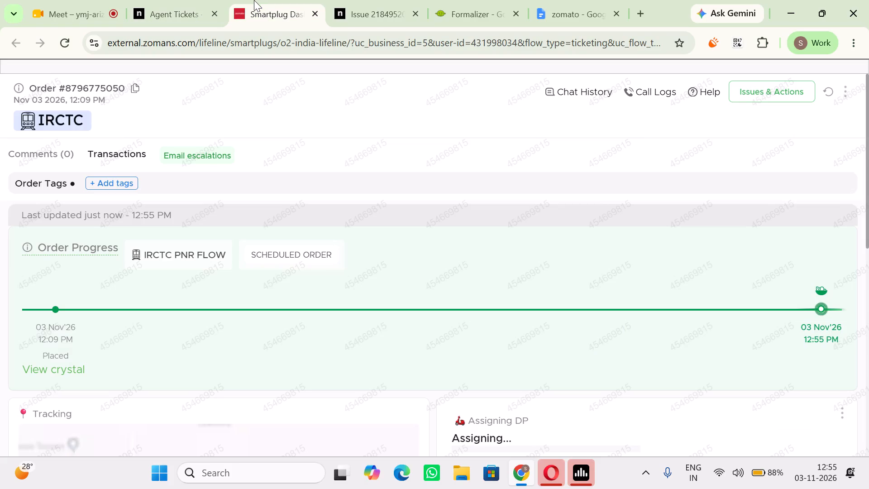
scroll(239, 274, down, 2)
scroll(403, 295, down, 1)
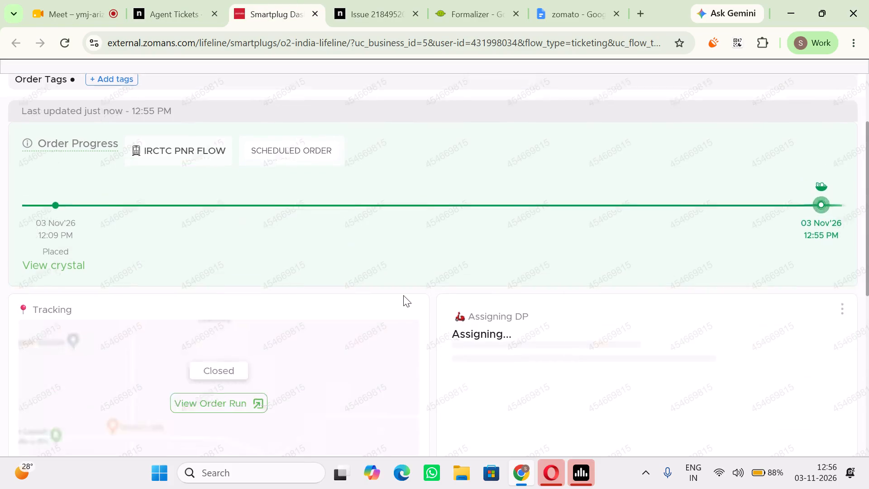
scroll(403, 295, down, 3)
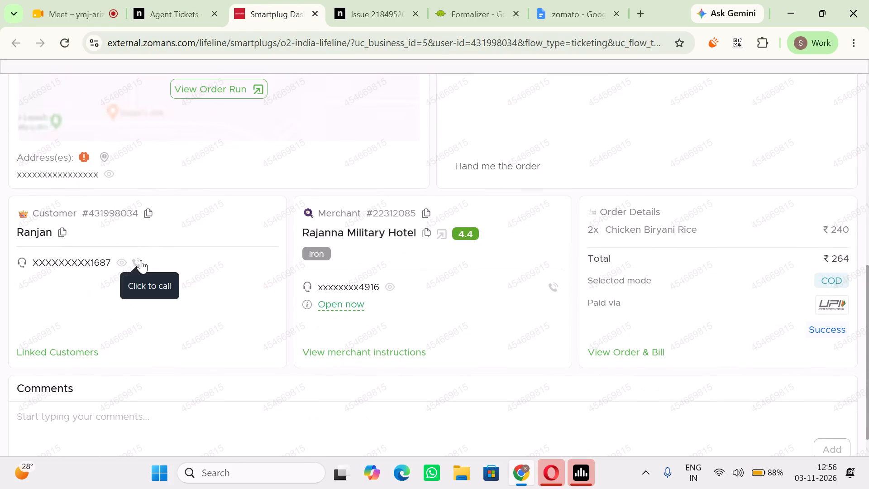
click(141, 260)
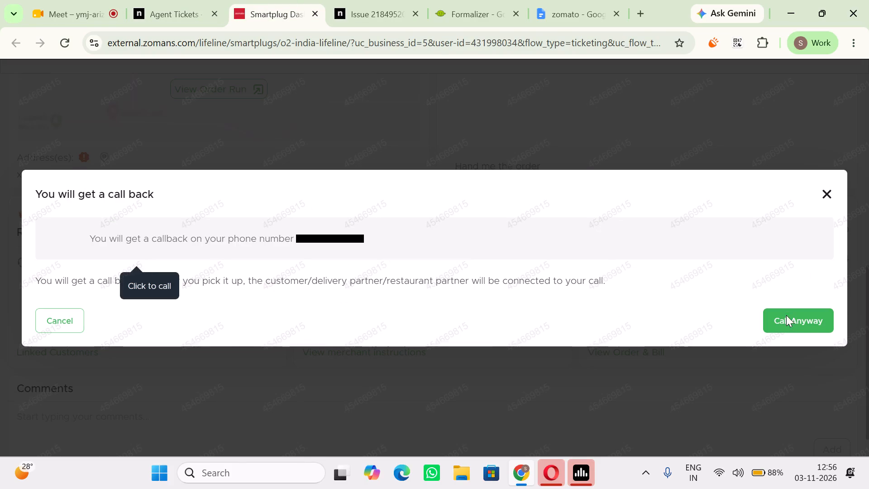
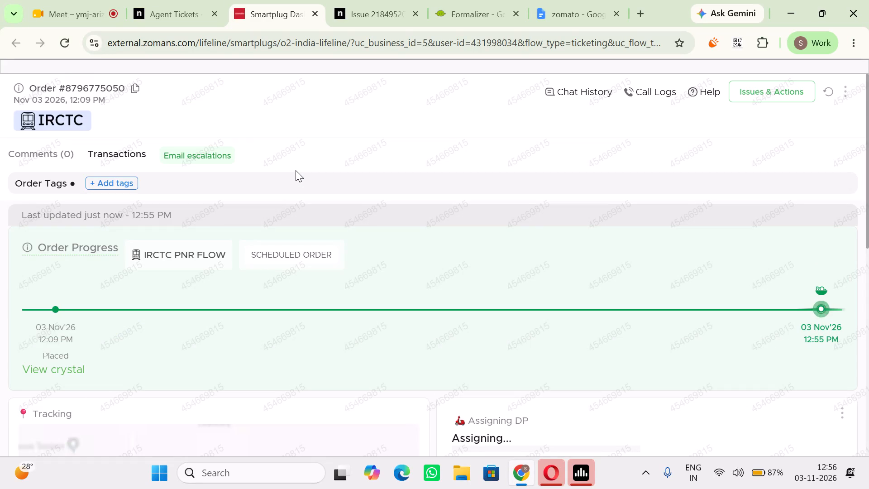
Review the IRCTC order's progress timeline, scheduled-order status, tracking, delivery partner assignment, customer, merchant and order details while handling the customer call.
scroll(296, 170, down, 5)
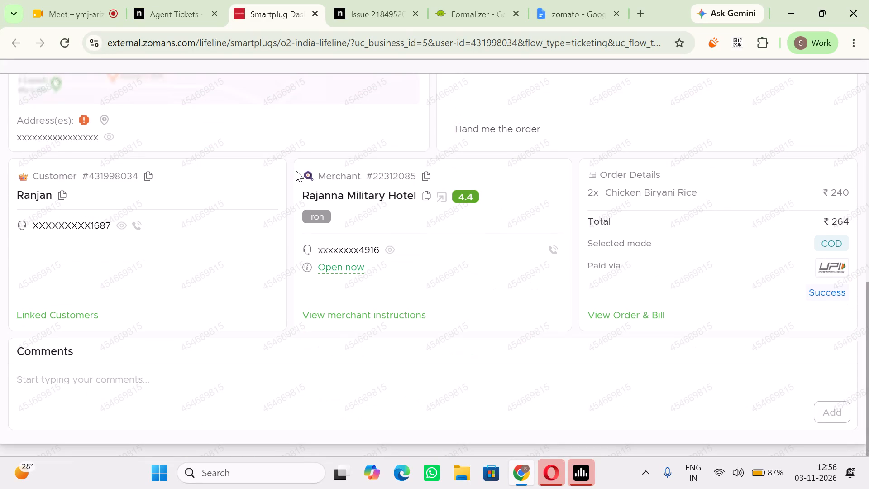
scroll(296, 170, down, 4)
scroll(132, 237, down, 2)
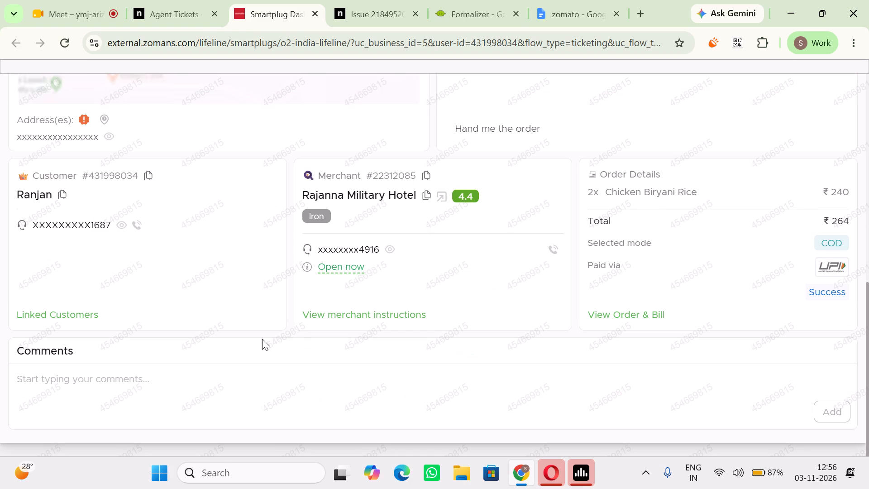
scroll(262, 339, down, 2)
scroll(262, 339, up, 7)
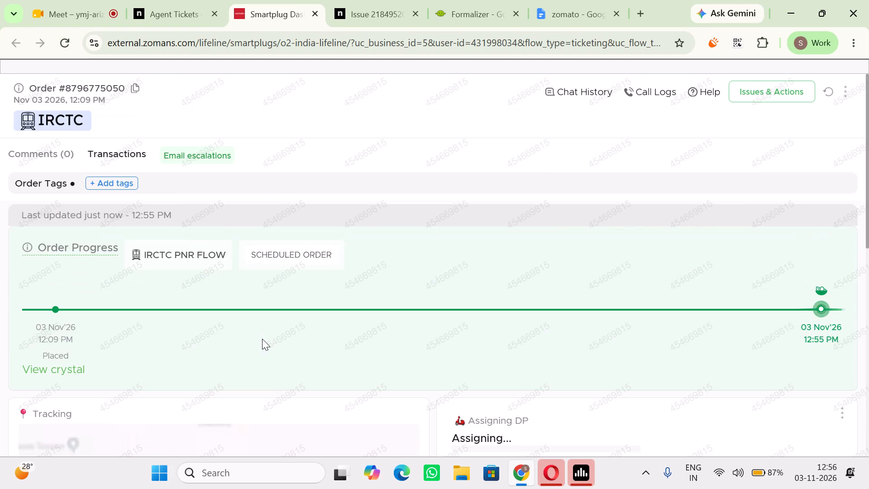
scroll(433, 397, down, 3)
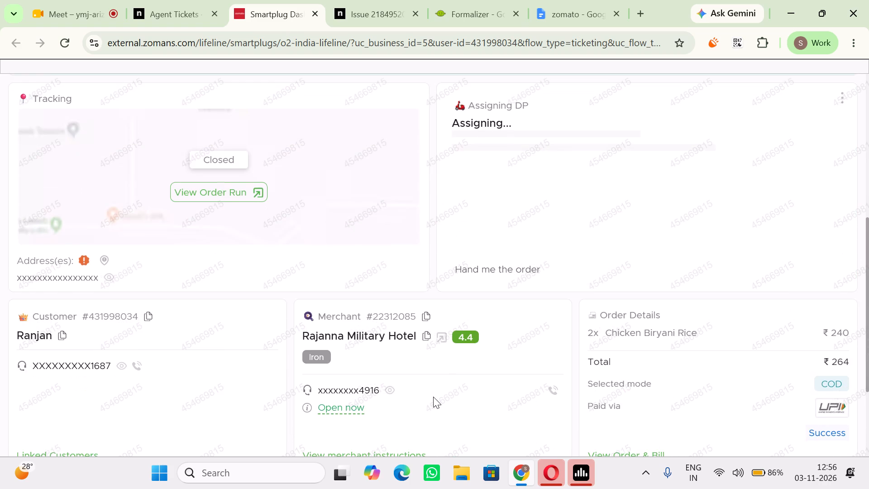
scroll(433, 397, down, 5)
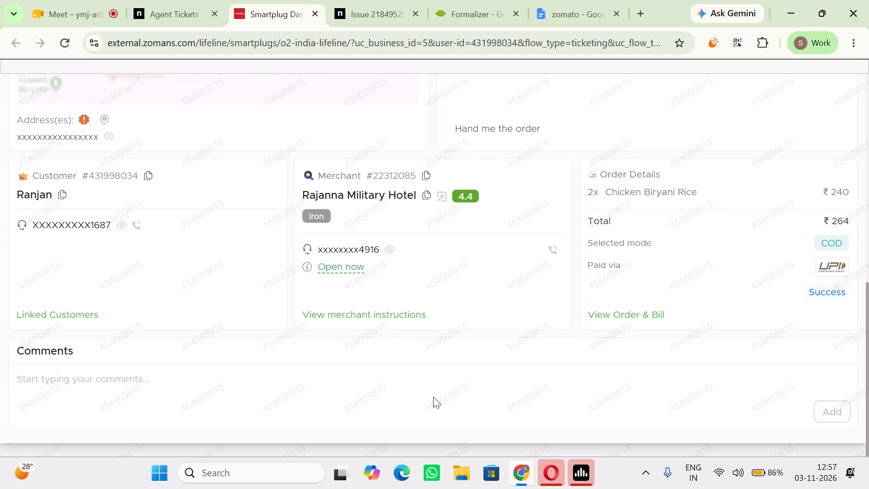
scroll(433, 397, up, 8)
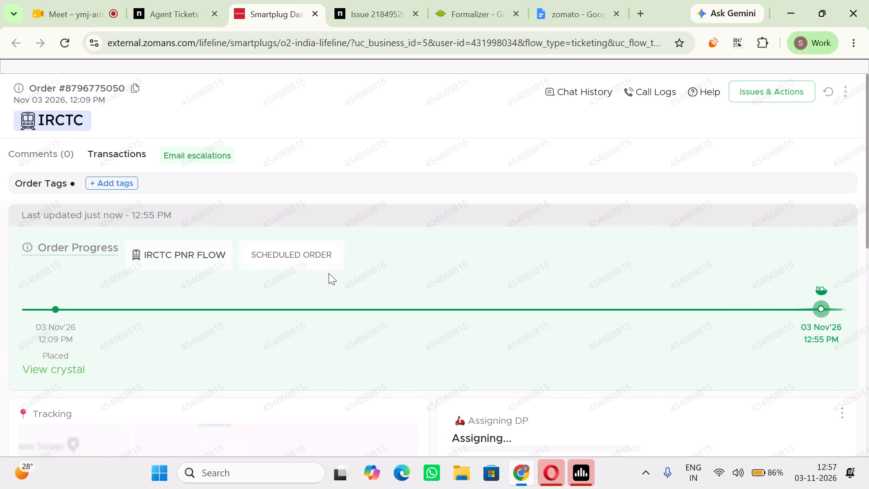
click(293, 256)
scroll(233, 278, down, 2)
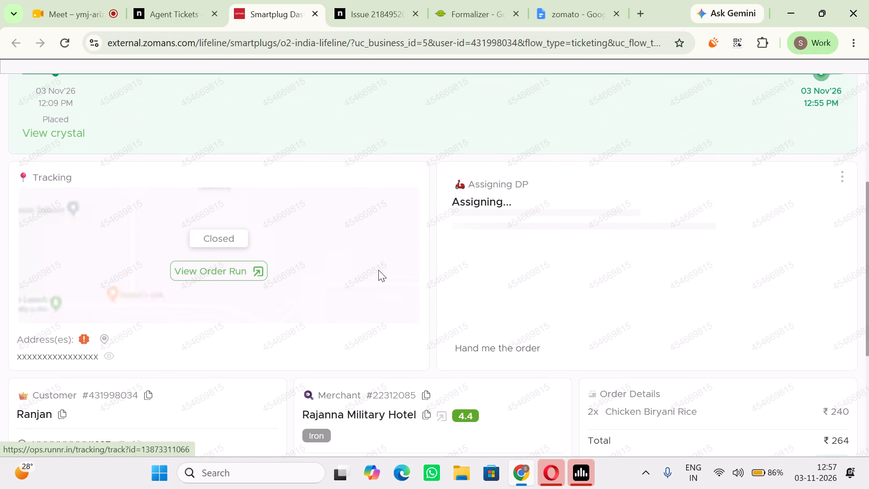
scroll(497, 292, down, 2)
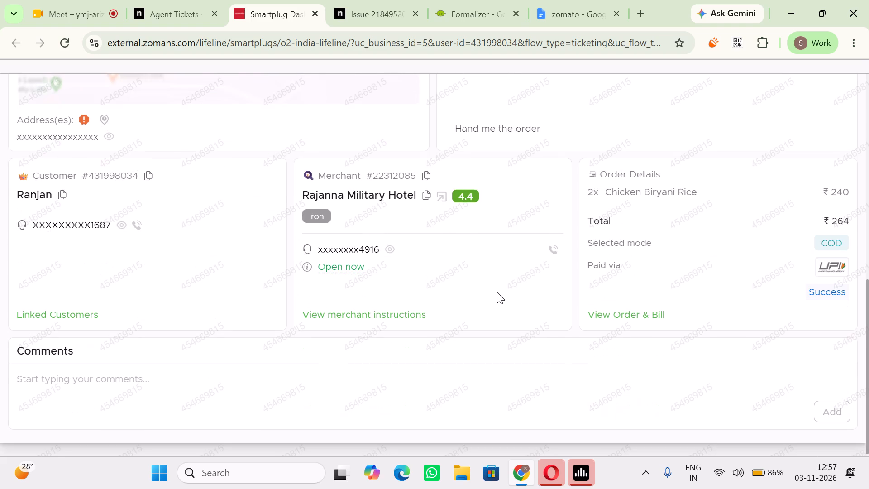
scroll(497, 292, down, 1)
scroll(497, 292, up, 5)
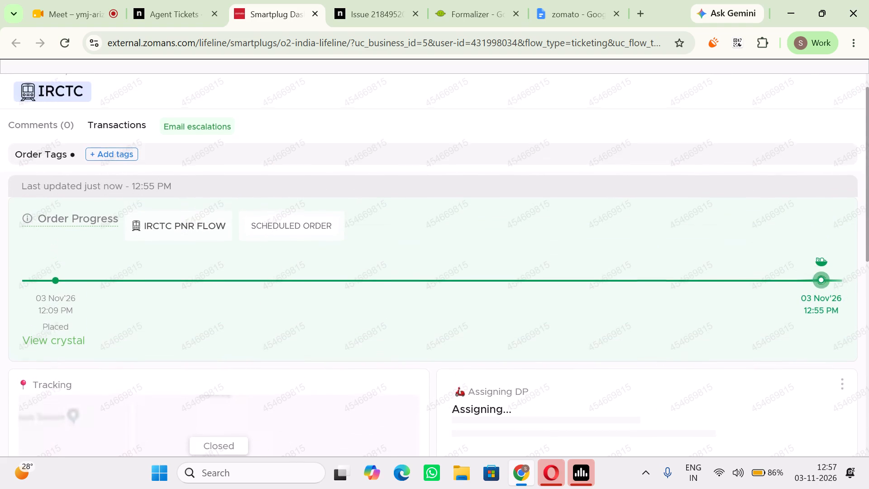
scroll(497, 292, down, 1)
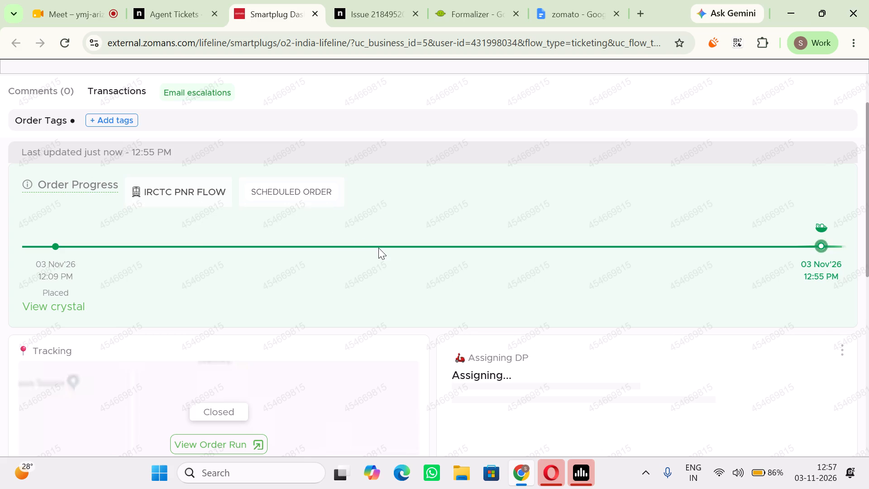
scroll(378, 248, down, 4)
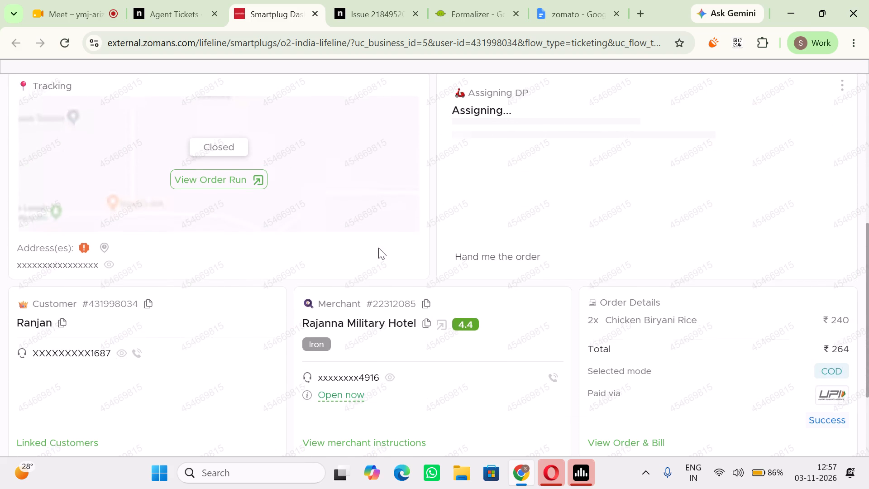
scroll(378, 248, down, 3)
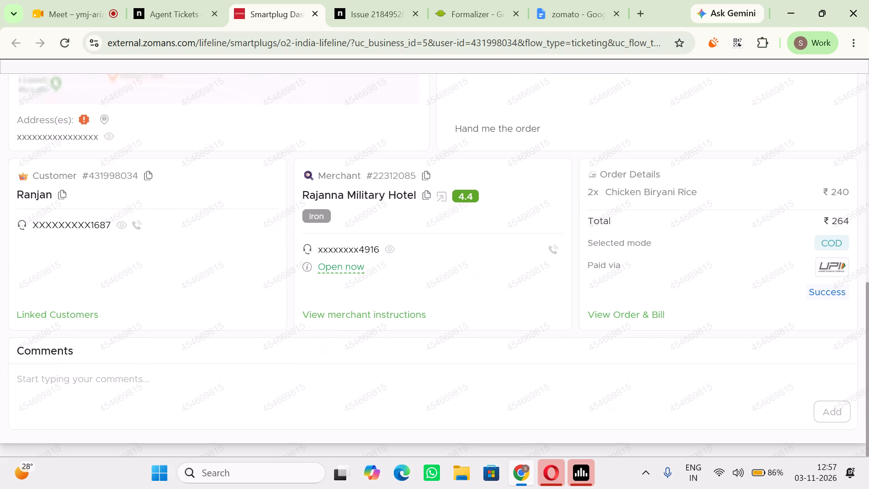
scroll(378, 248, up, 4)
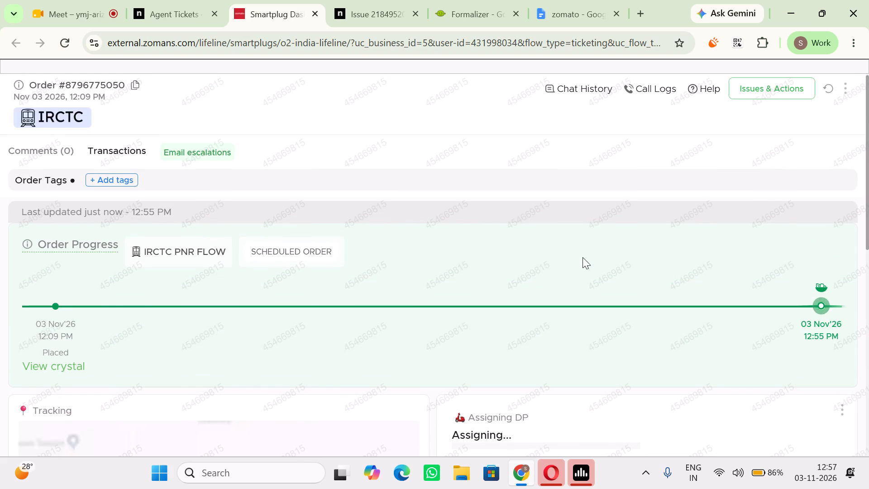
scroll(583, 257, left, 1)
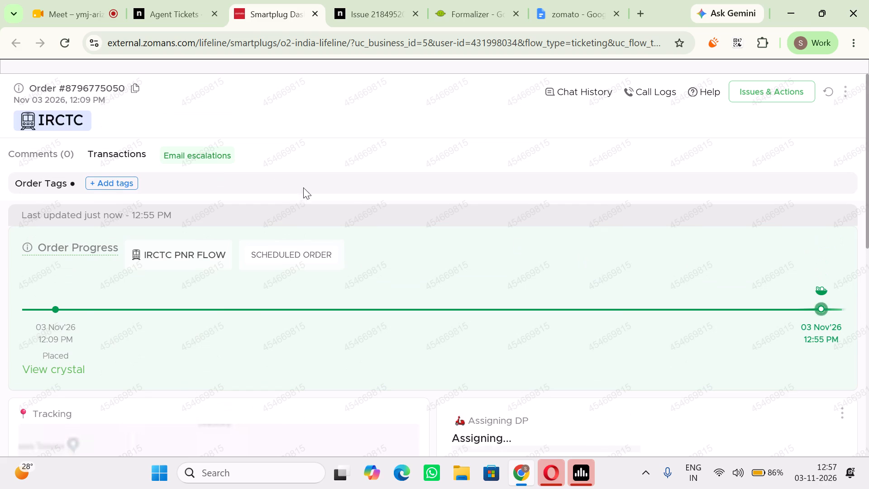
scroll(92, 164, down, 1)
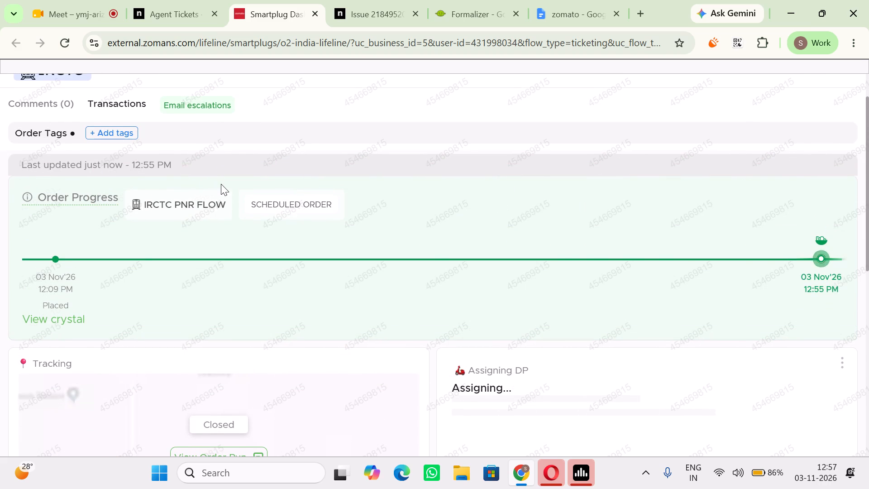
scroll(221, 184, up, 1)
scroll(221, 184, down, 4)
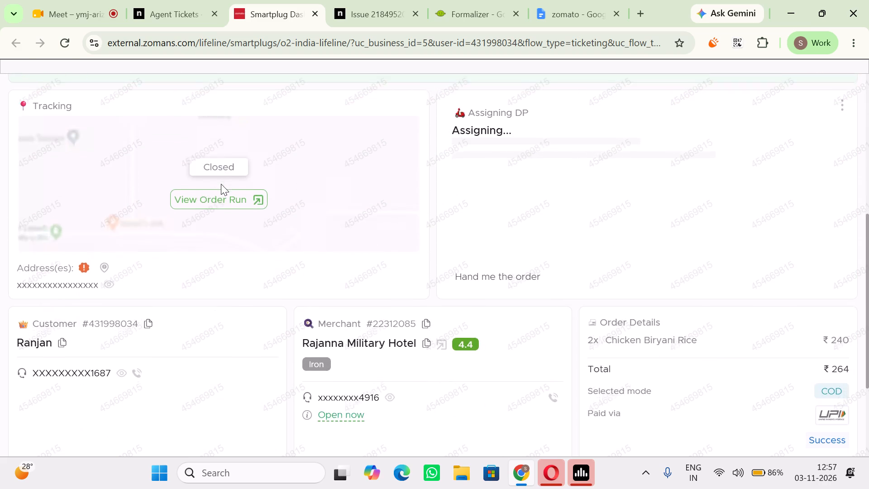
scroll(221, 184, down, 4)
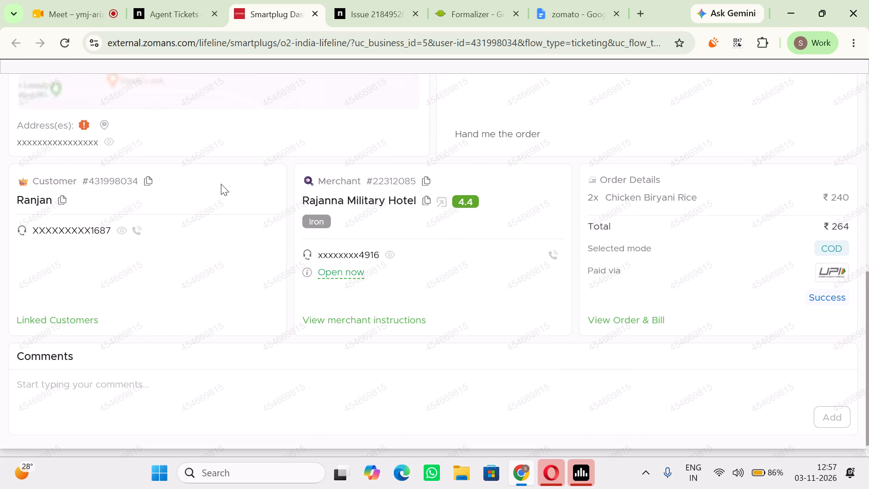
scroll(221, 184, up, 7)
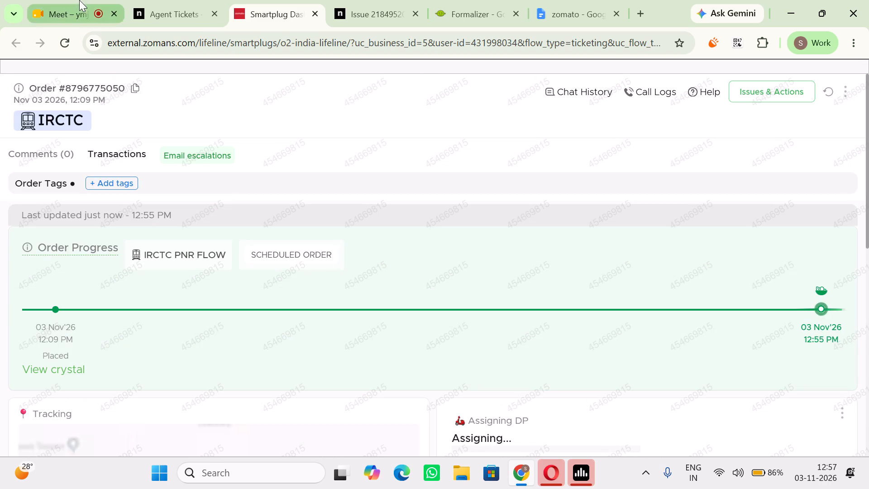
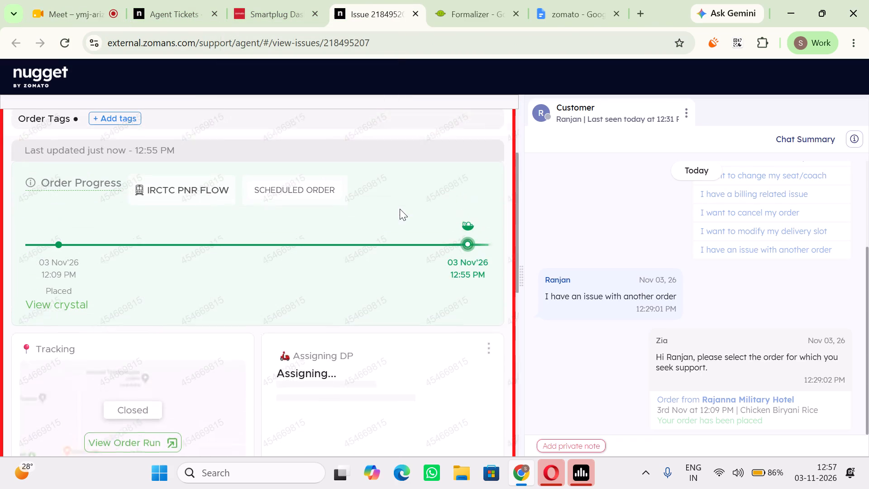
Examine the ticket's customer chat alongside the IRCTC order header and progress timeline, and compare with the order's Smartplug Dashboard.
scroll(575, 309, down, 1)
scroll(575, 309, up, 1)
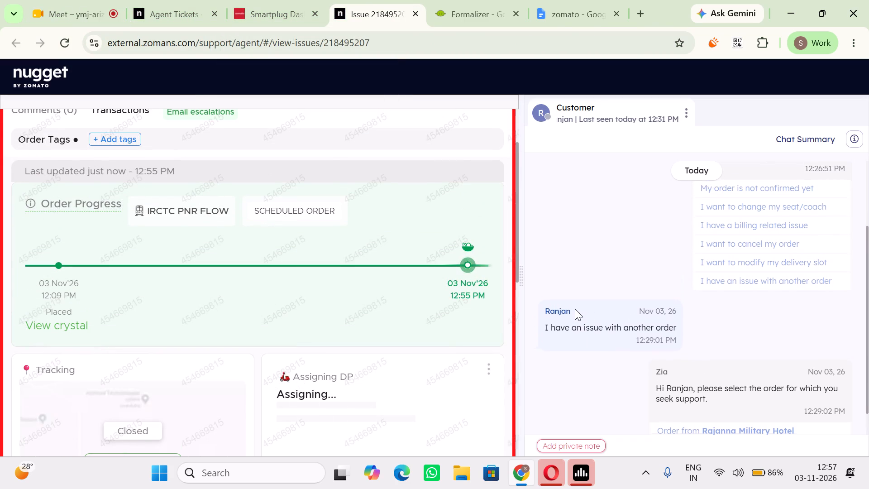
scroll(575, 309, up, 1)
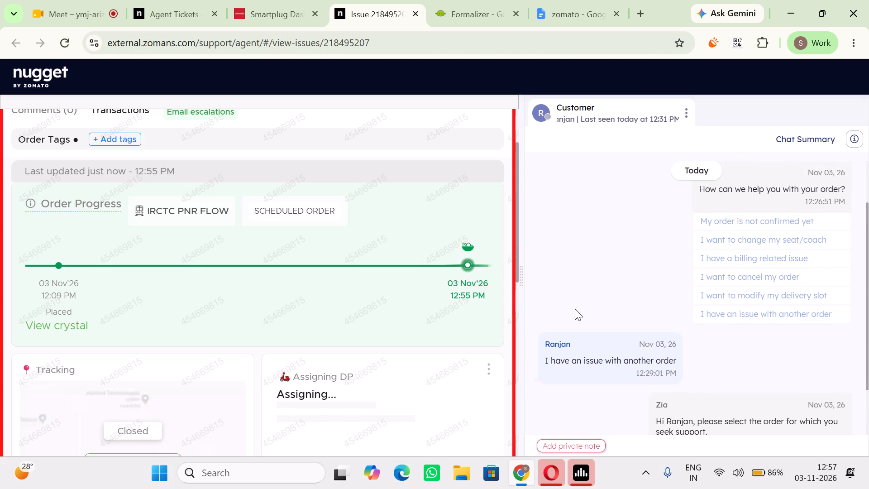
scroll(575, 309, up, 1)
scroll(575, 309, down, 3)
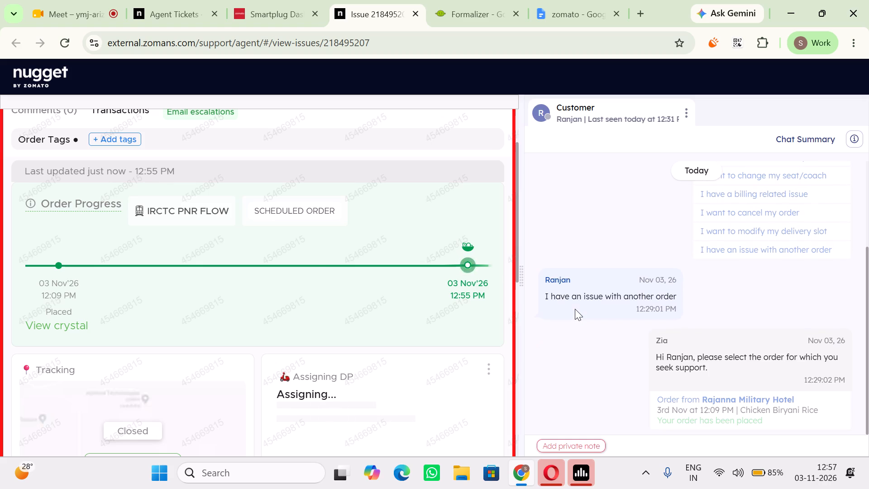
scroll(317, 266, up, 1)
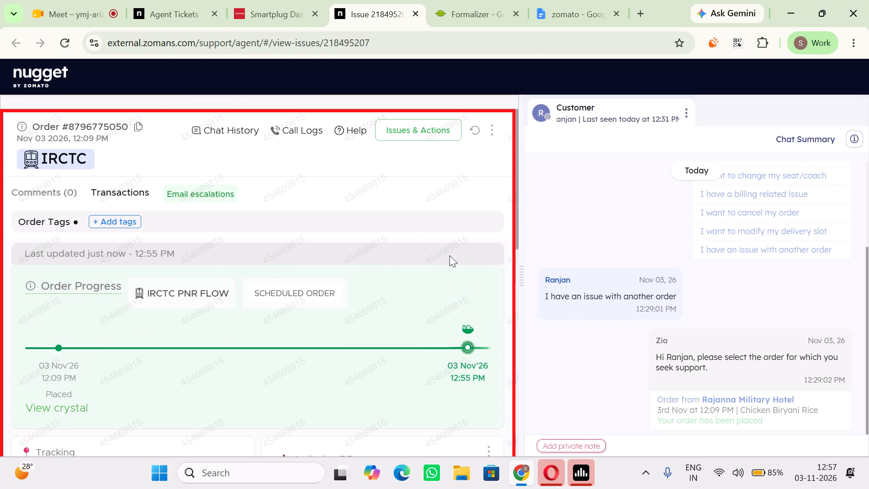
scroll(449, 255, down, 4)
scroll(449, 255, up, 3)
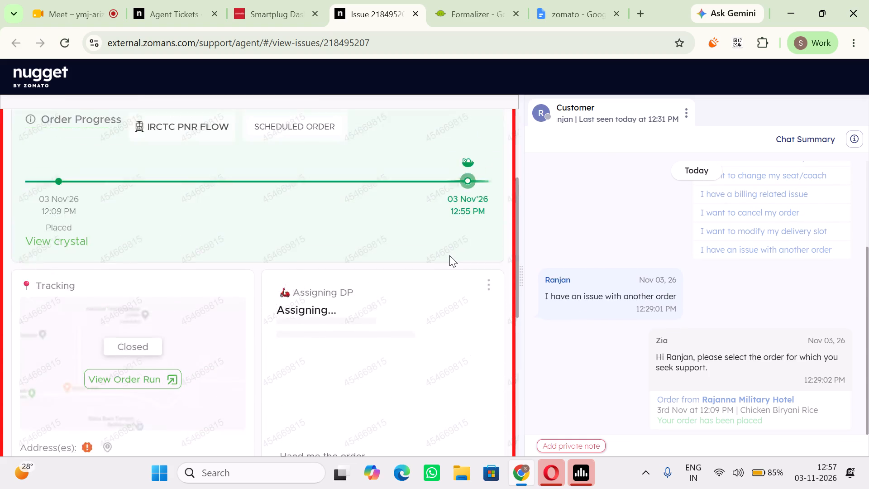
scroll(449, 255, up, 3)
click(282, 0)
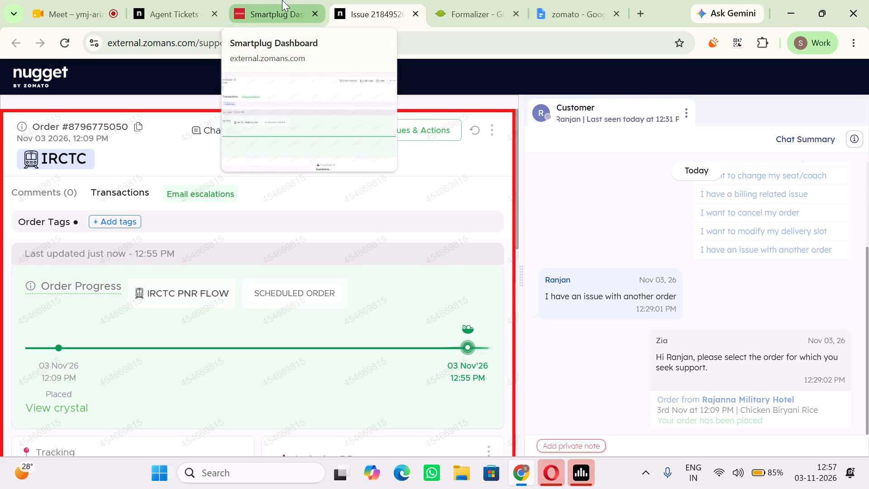
click(331, 0)
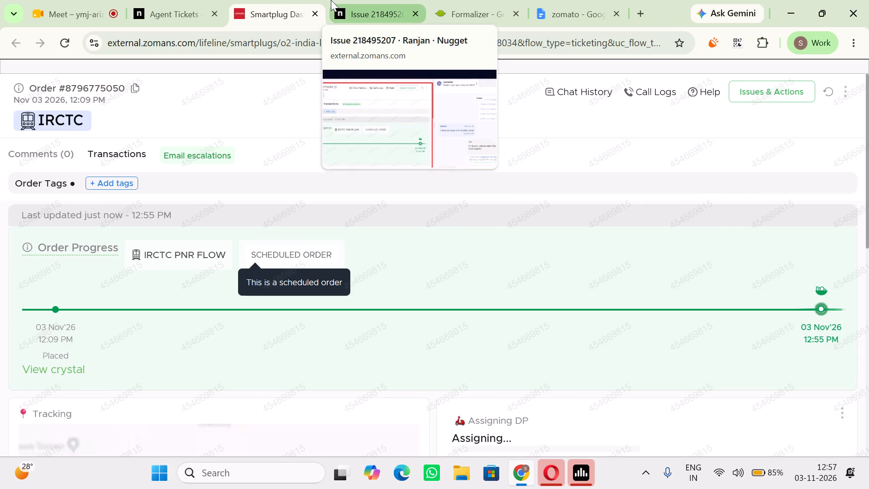
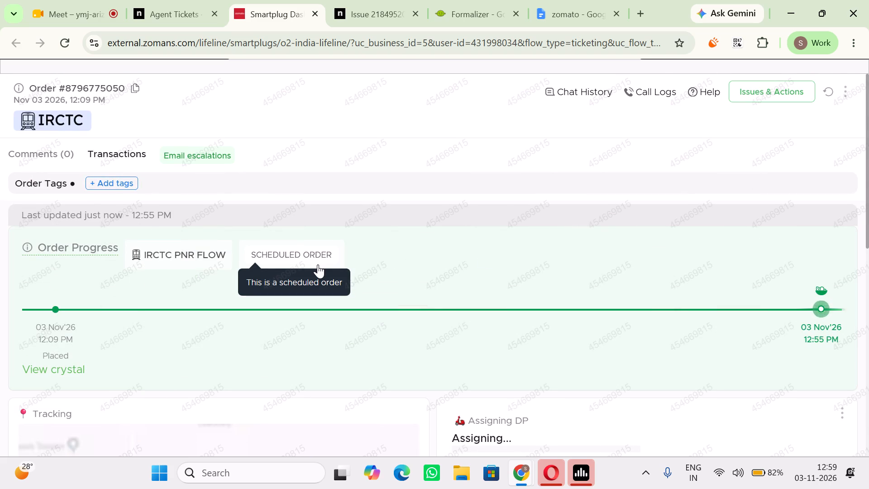
Examine the IRCTC order's progress, tracking, delivery partner, customer, merchant and order details on the Smartplug Dashboard.
scroll(318, 264, down, 3)
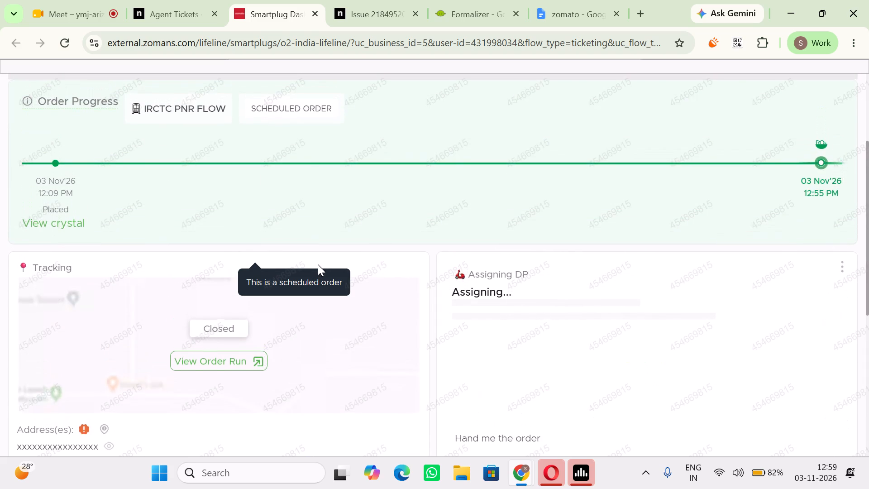
scroll(318, 264, up, 6)
scroll(318, 264, down, 4)
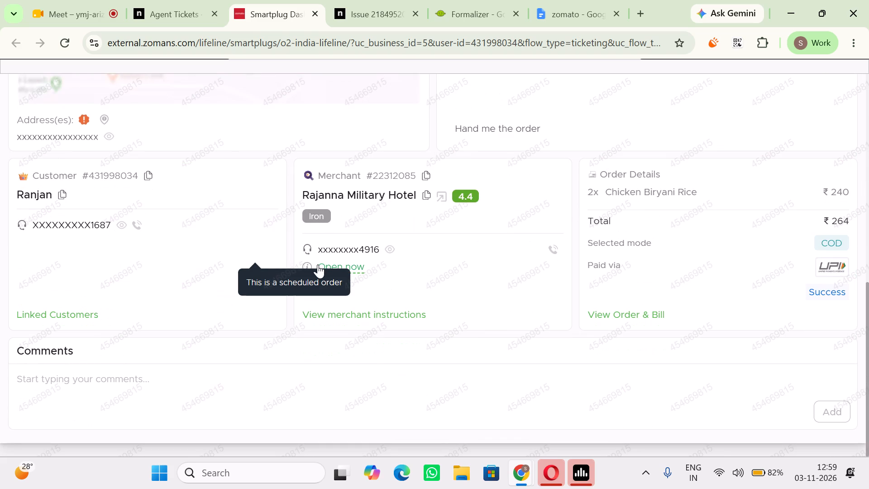
scroll(483, 316, down, 1)
scroll(396, 338, down, 1)
scroll(396, 338, up, 2)
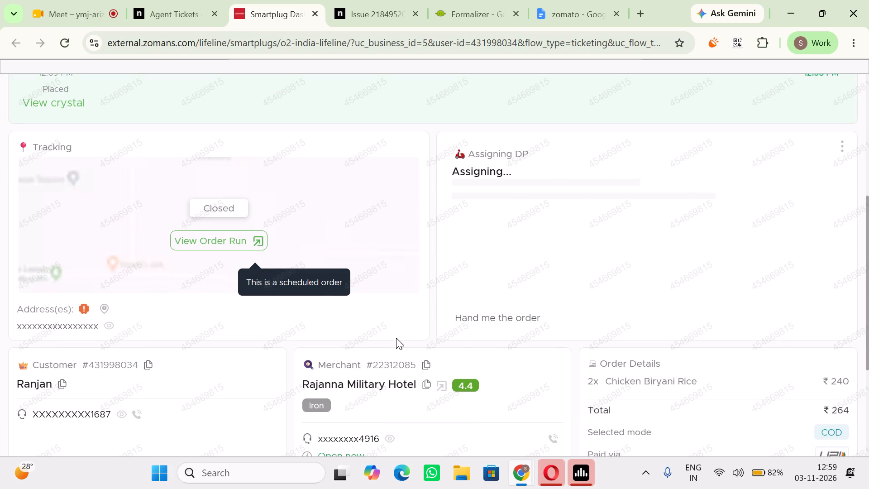
scroll(396, 338, up, 3)
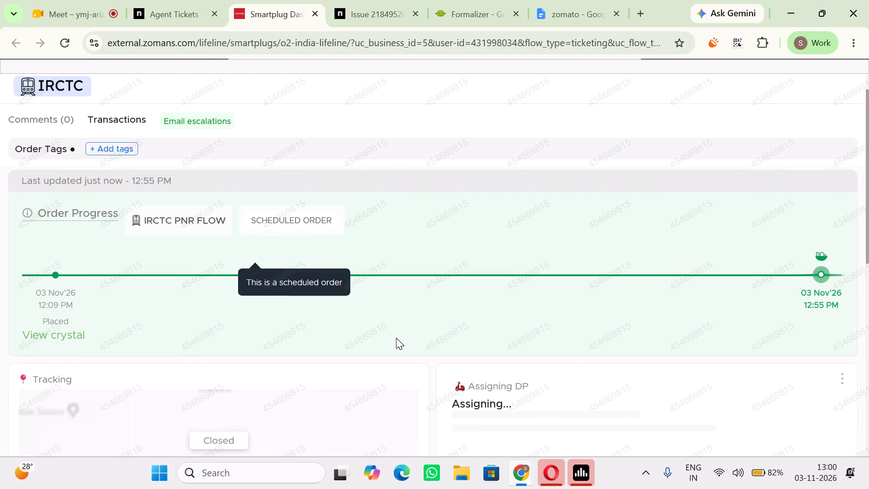
Check the merchant instructions for the Rajanna Military Hotel order and close them.
scroll(467, 277, down, 3)
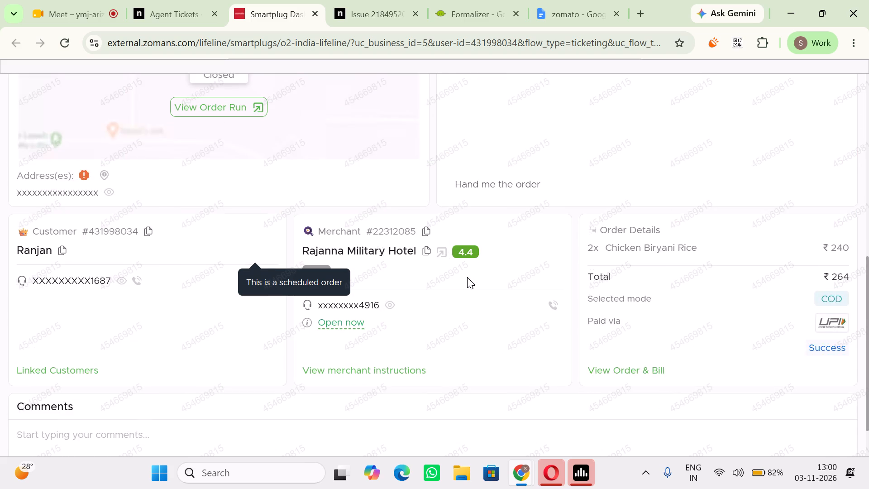
scroll(467, 277, down, 1)
click(393, 311)
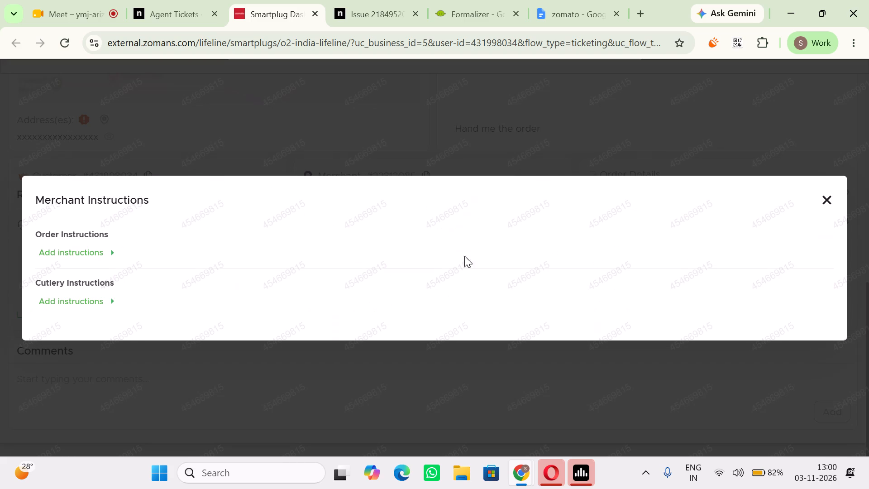
click(834, 199)
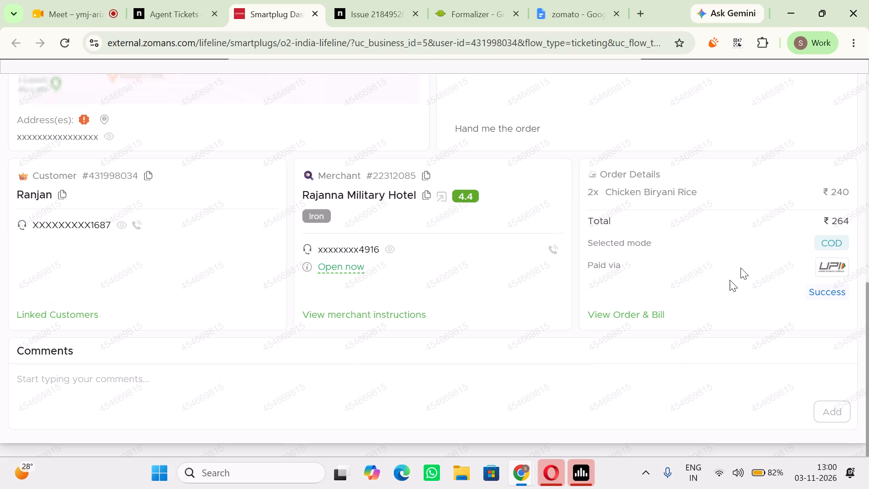
Review the order's customer bill and merchant bill, closing the bill view when done.
scroll(730, 280, up, 1)
scroll(730, 280, down, 1)
click(620, 325)
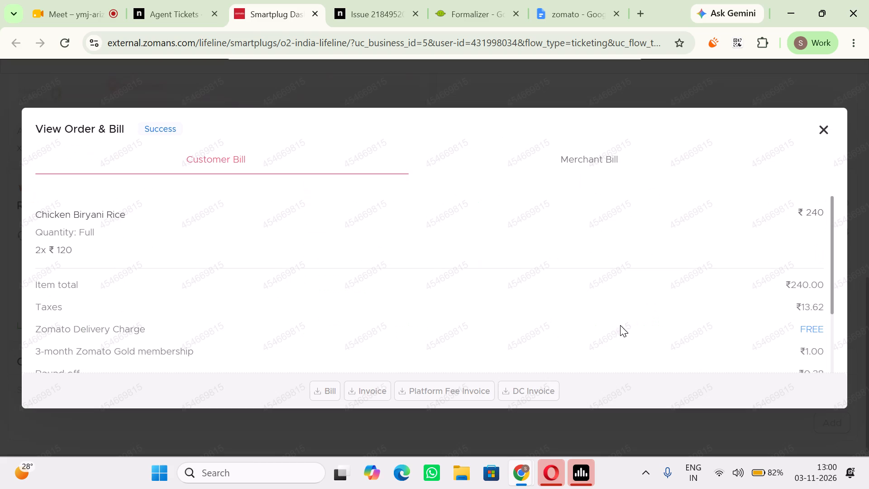
click(566, 163)
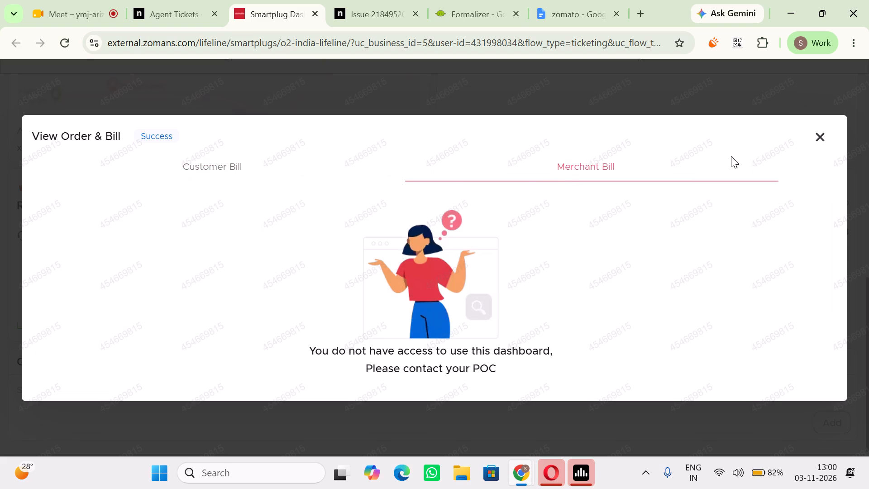
click(816, 139)
Look over the order's tracking and contact sections, and check the scheduled-order tag and the estimated and actual timings under Order Progress.
scroll(550, 255, up, 2)
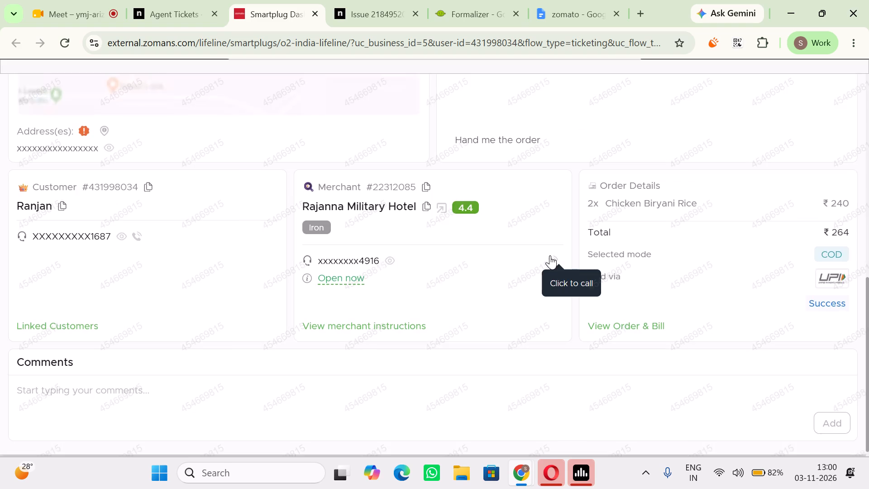
scroll(550, 255, up, 4)
scroll(355, 302, down, 3)
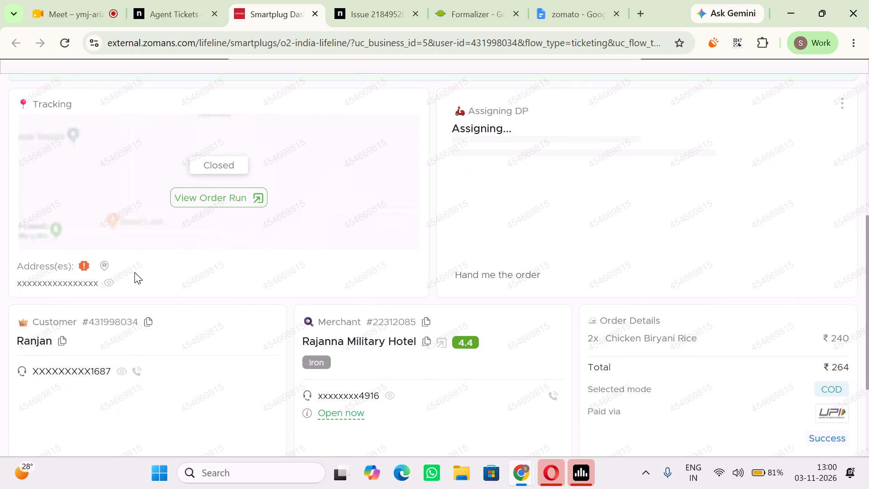
scroll(119, 324, down, 5)
scroll(119, 324, up, 7)
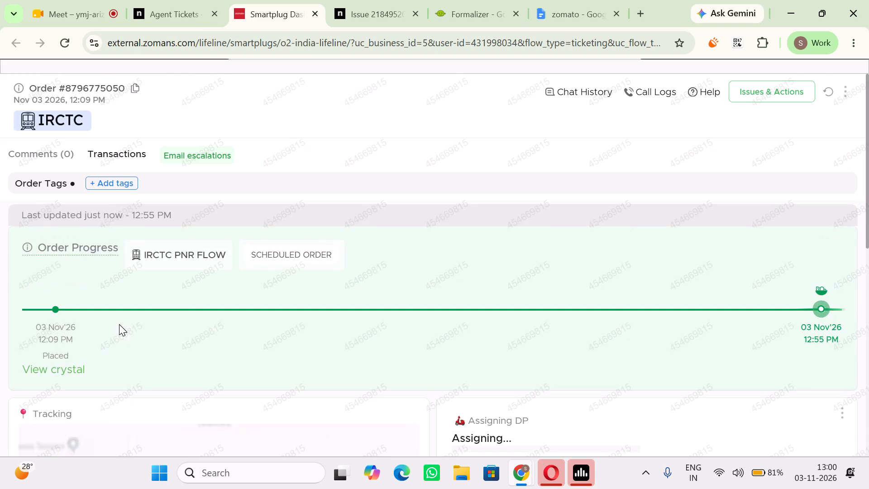
click(277, 257)
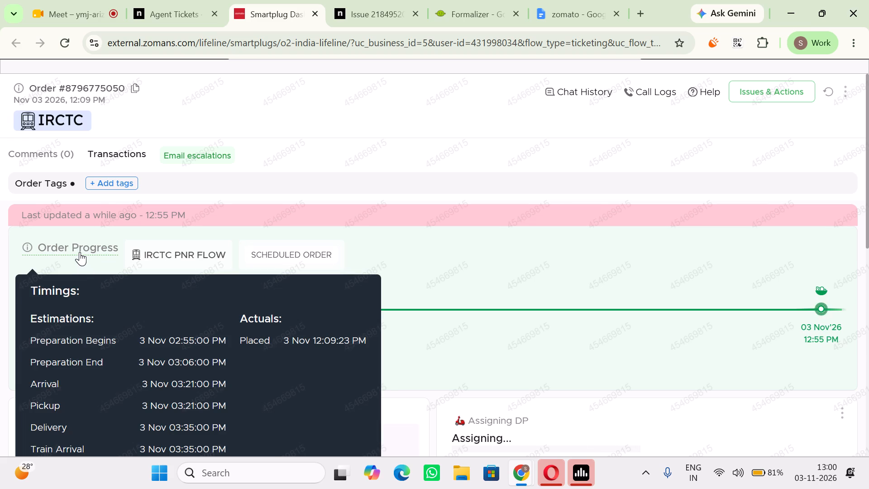
scroll(80, 252, down, 1)
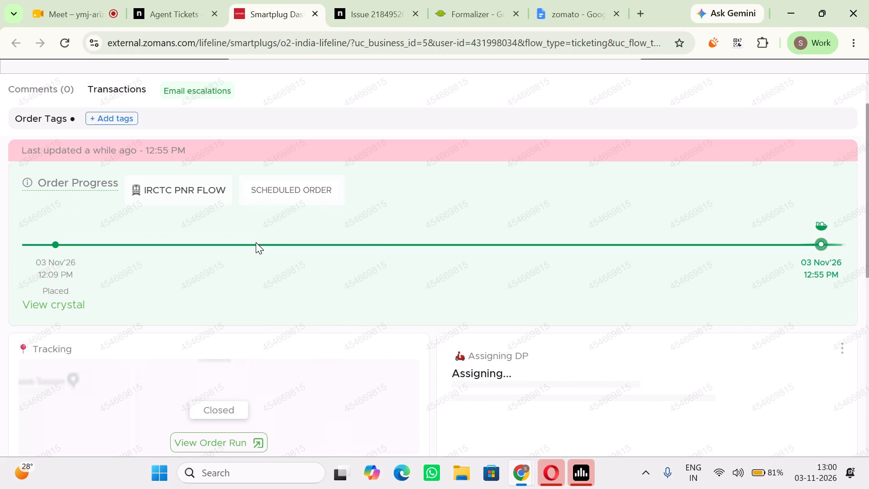
Return to the issue ticket showing the IRCTC order beside the customer's chat.
click(375, 0)
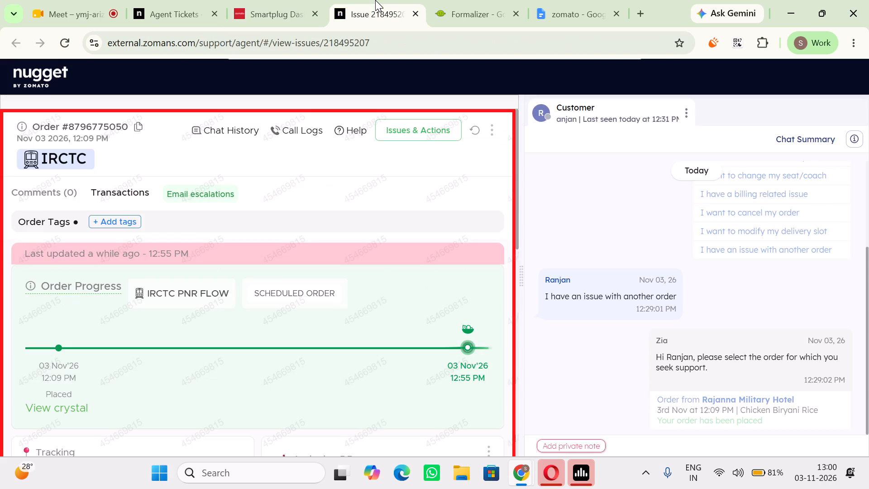
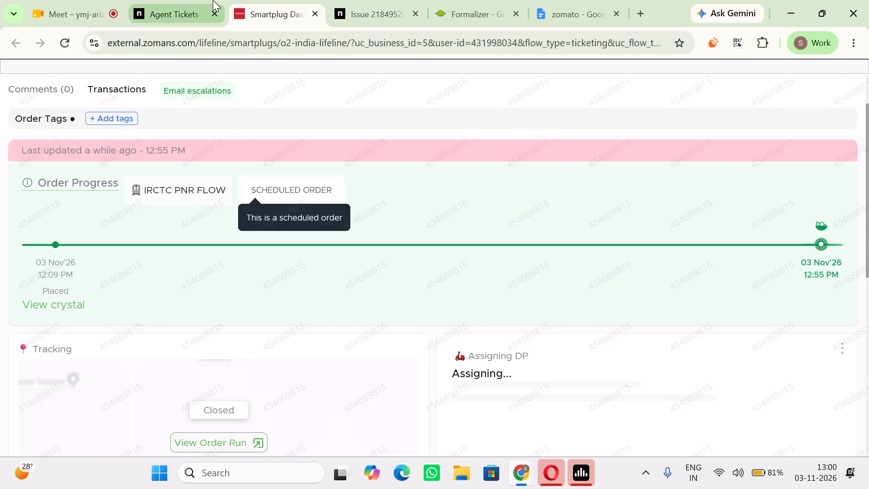
Re-examine the IRCTC order's dashboard page, covering the scheduled-order tag, order progress, tracking, customer, merchant and order details sections.
click(213, 0)
click(259, 0)
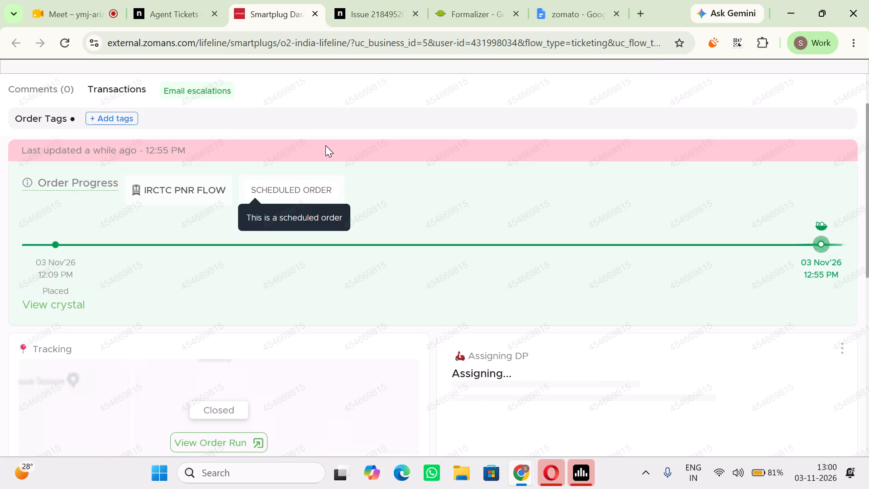
click(284, 195)
scroll(308, 123, down, 3)
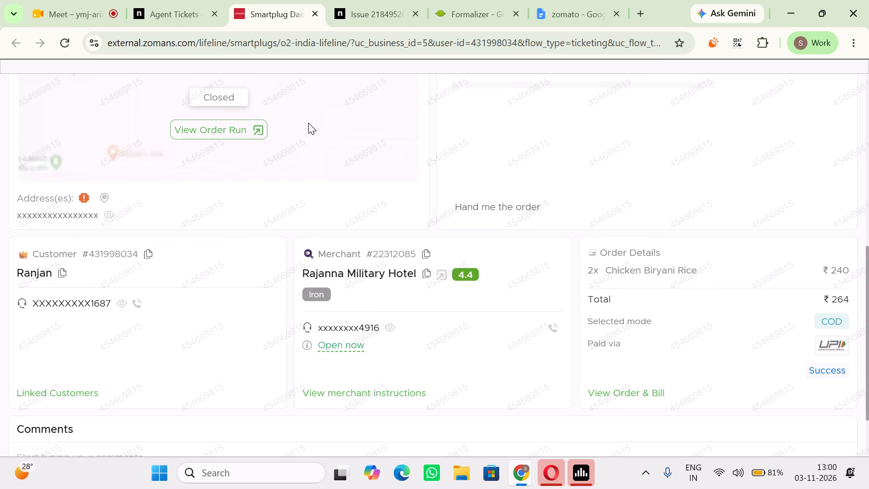
scroll(308, 123, down, 4)
scroll(308, 123, up, 6)
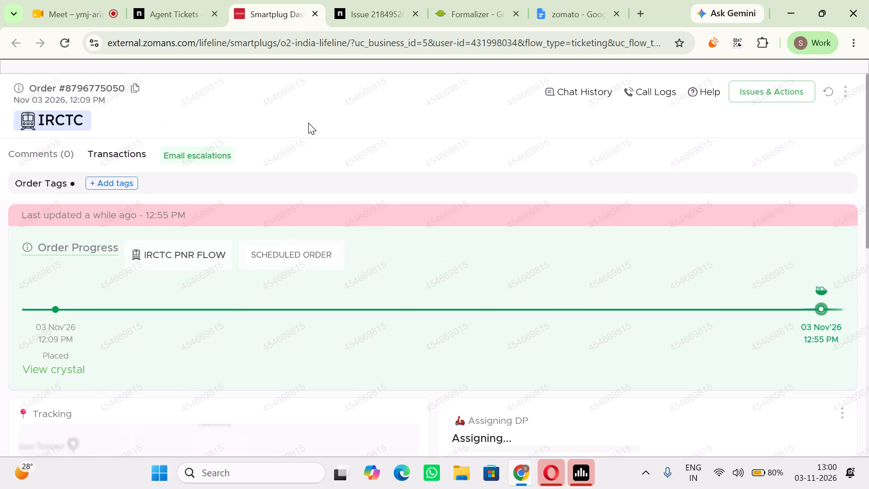
scroll(377, 293, down, 4)
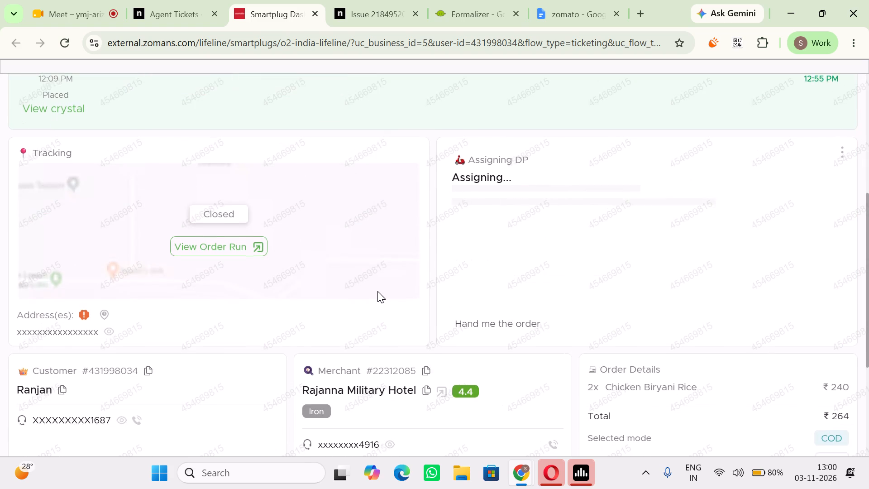
scroll(377, 291, down, 5)
scroll(377, 291, up, 6)
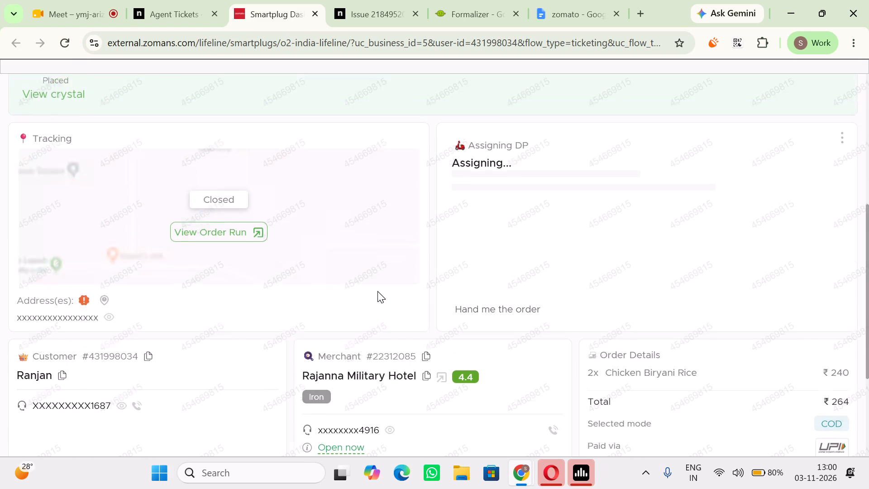
scroll(377, 291, up, 1)
scroll(377, 291, down, 2)
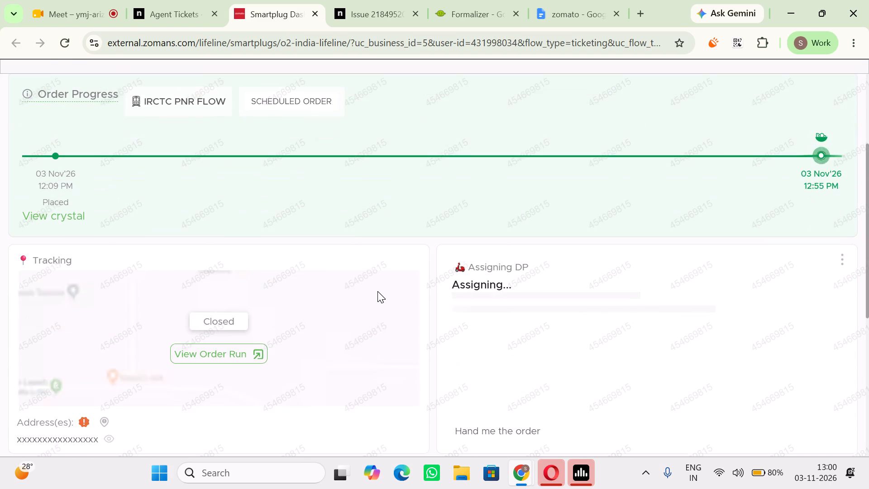
scroll(377, 291, down, 4)
scroll(377, 291, up, 4)
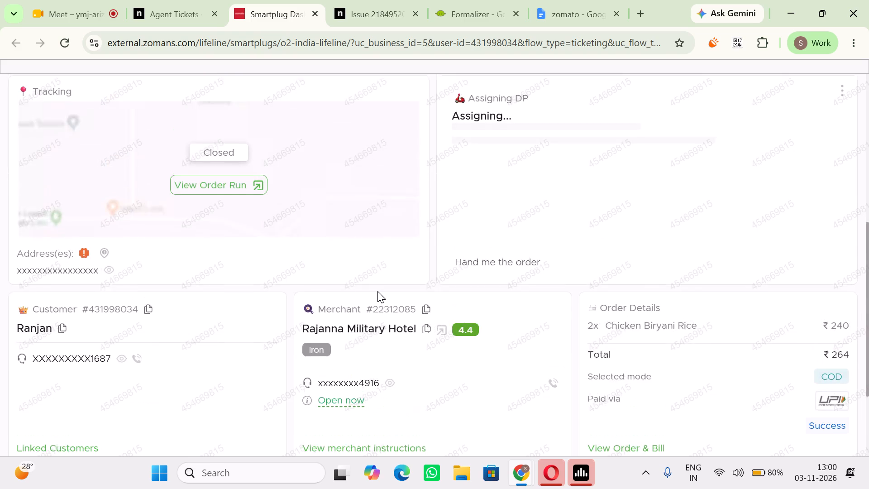
scroll(377, 291, up, 4)
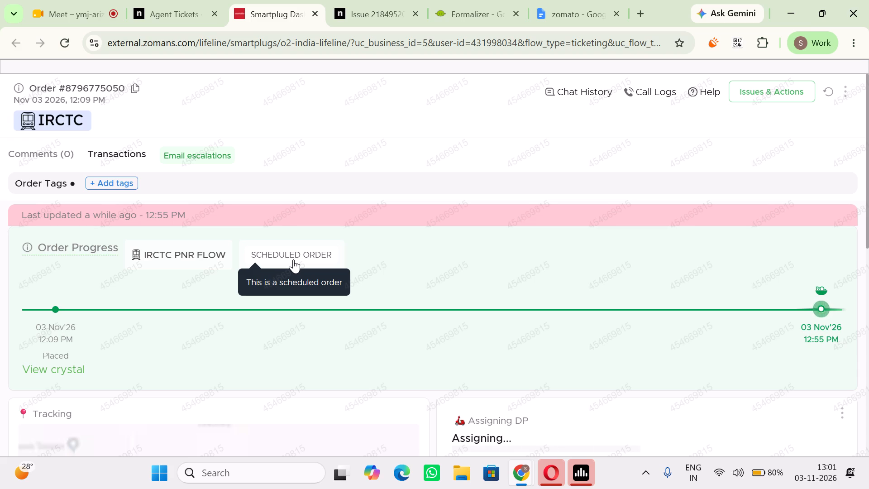
scroll(293, 259, down, 3)
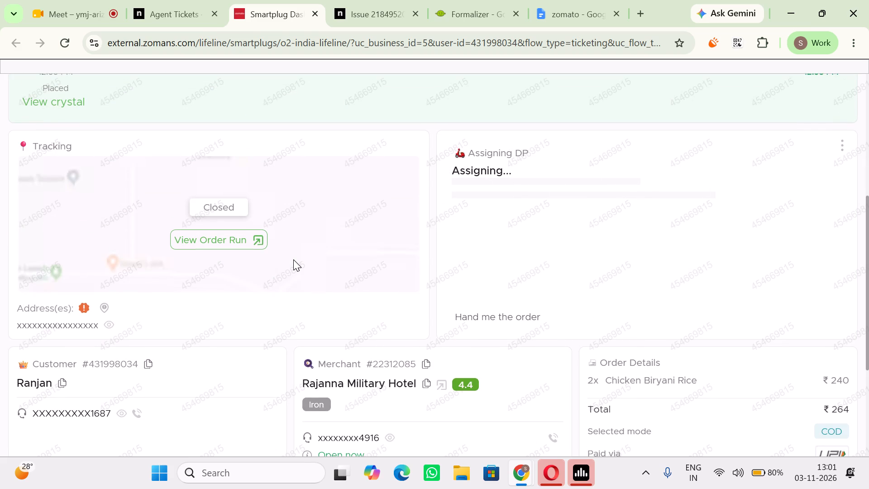
scroll(293, 259, down, 5)
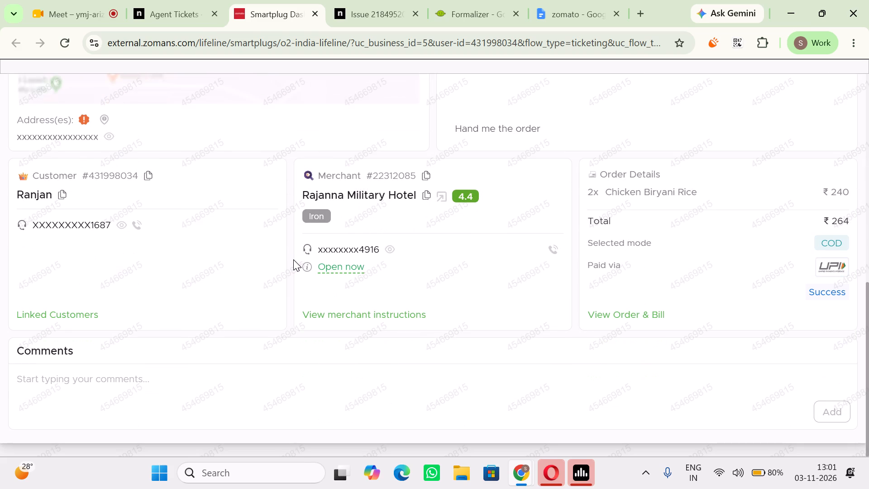
scroll(293, 259, up, 6)
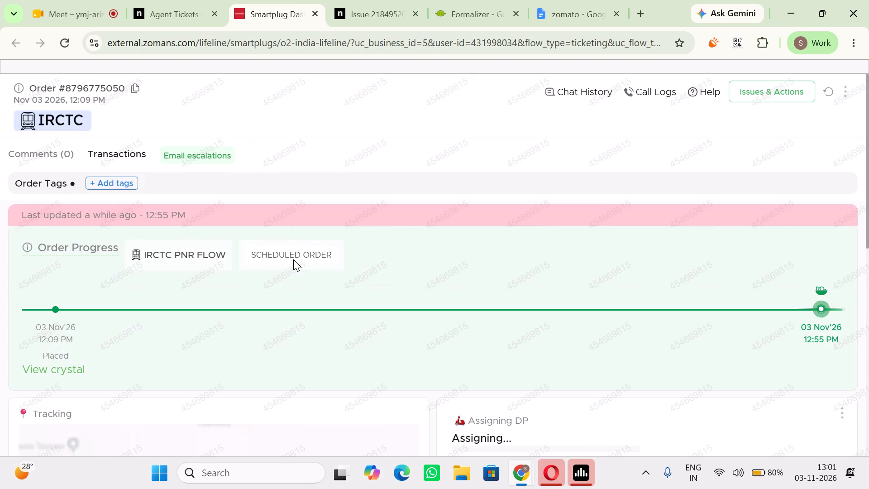
Switch back to the issue ticket that shows the IRCTC order beside the customer's chat.
click(363, 0)
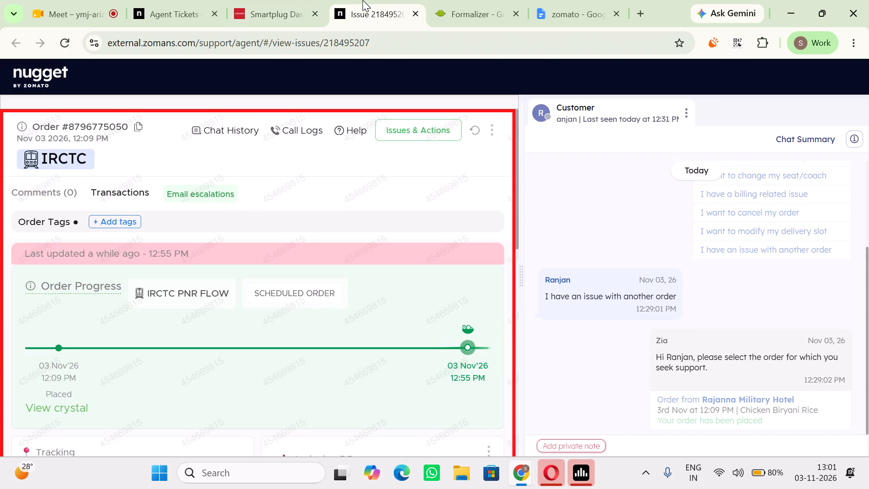
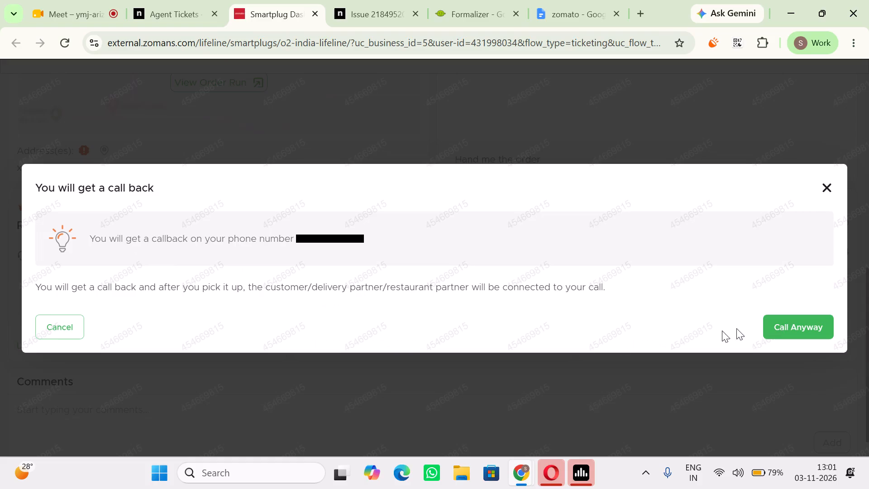
Proceed with the callback call from the IRCTC order's dashboard.
click(812, 318)
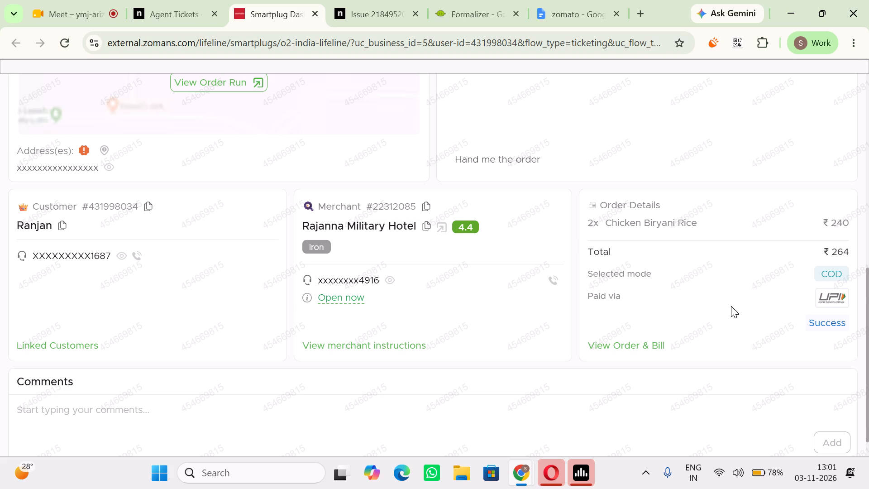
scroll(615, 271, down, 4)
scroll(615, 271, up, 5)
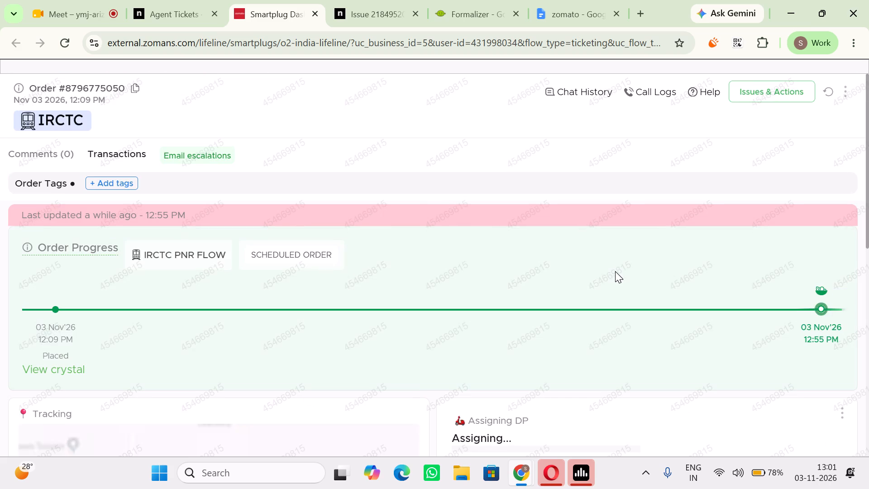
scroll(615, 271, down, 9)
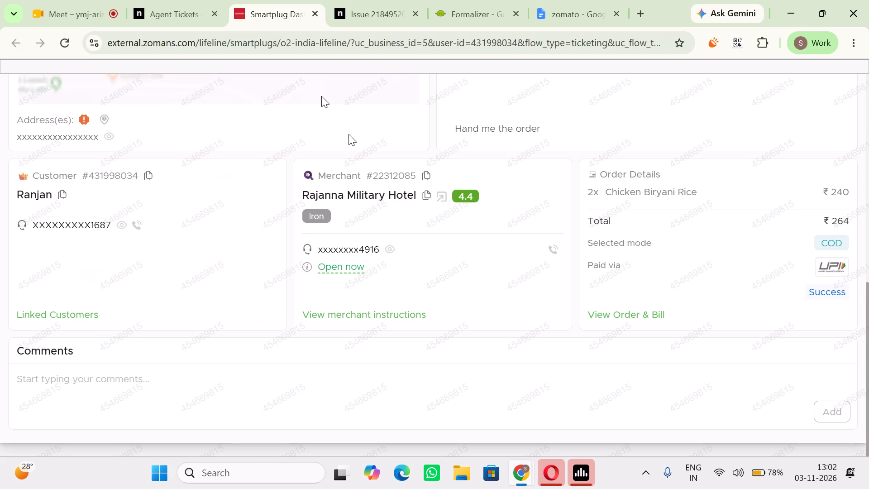
Switch from the IRCTC order's dashboard to the Agent Tickets page.
click(10, 0)
click(182, 0)
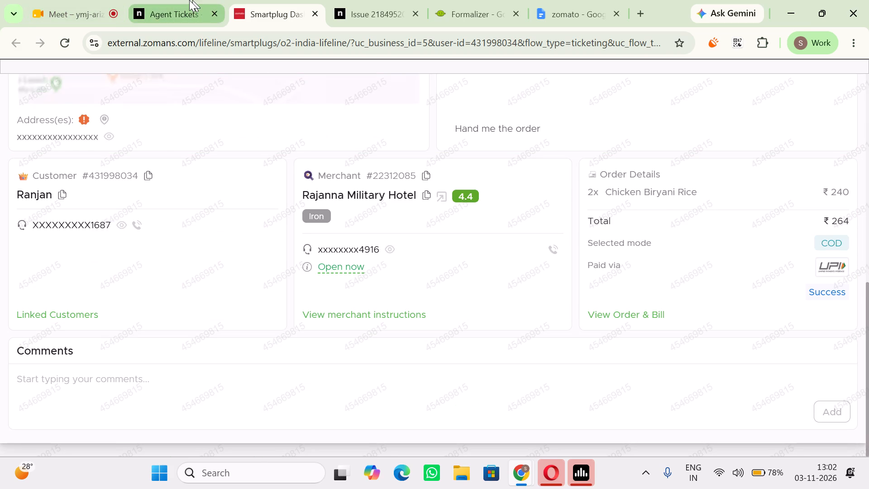
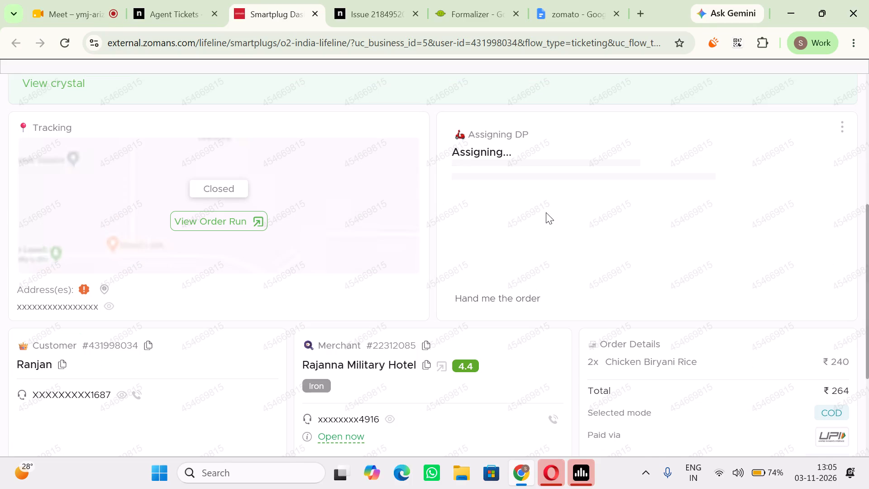
Review the call history of the IRCTC order for its customer and merchant calls, and close it.
scroll(546, 212, up, 5)
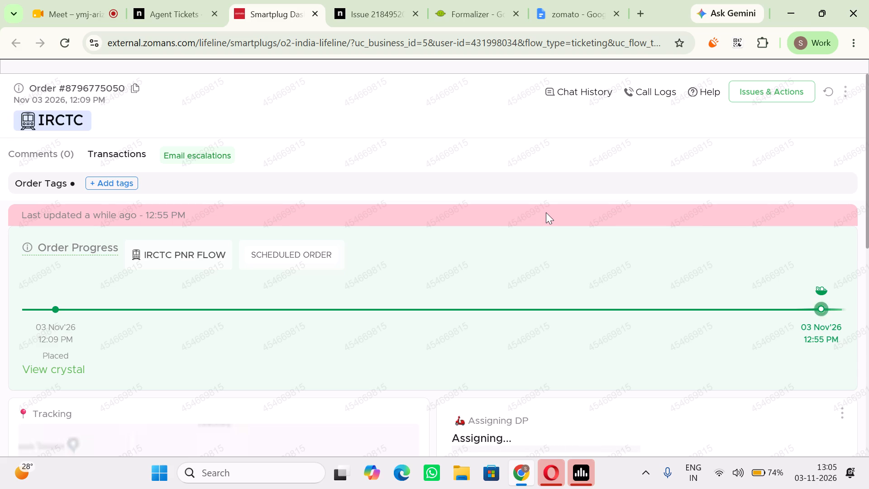
scroll(432, 307, right, 1)
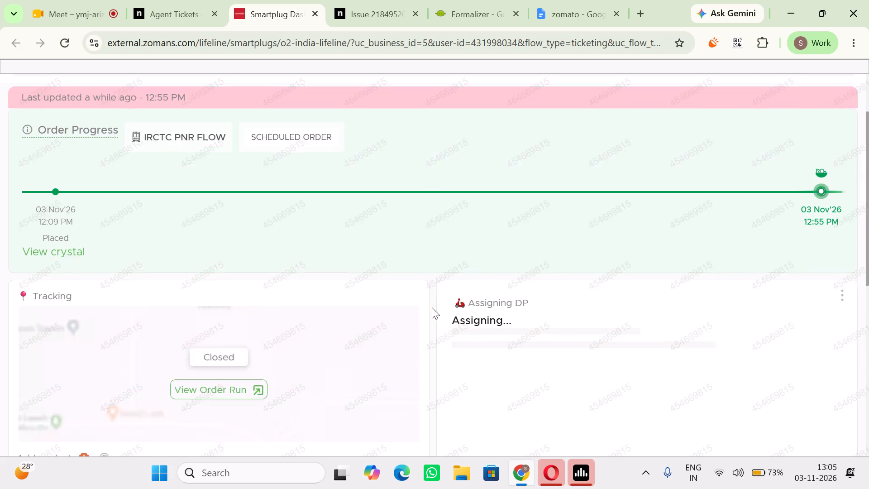
scroll(432, 307, right, 1)
click(642, 97)
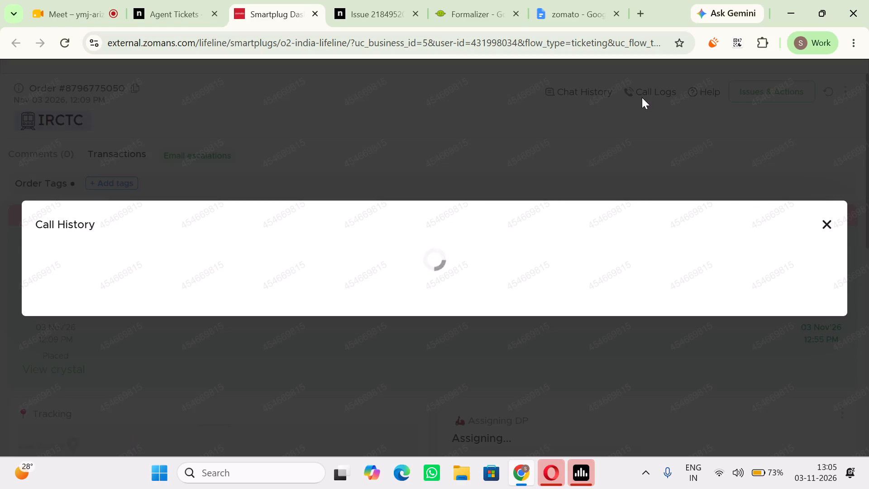
scroll(511, 259, up, 4)
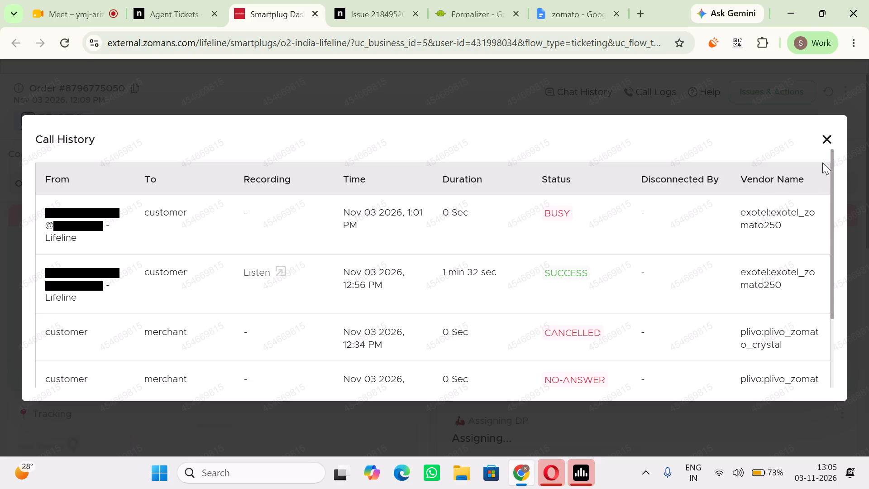
click(828, 144)
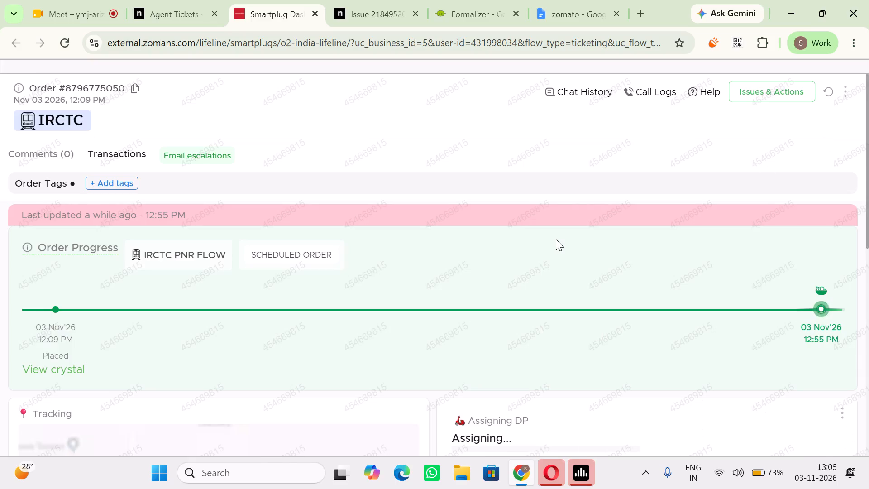
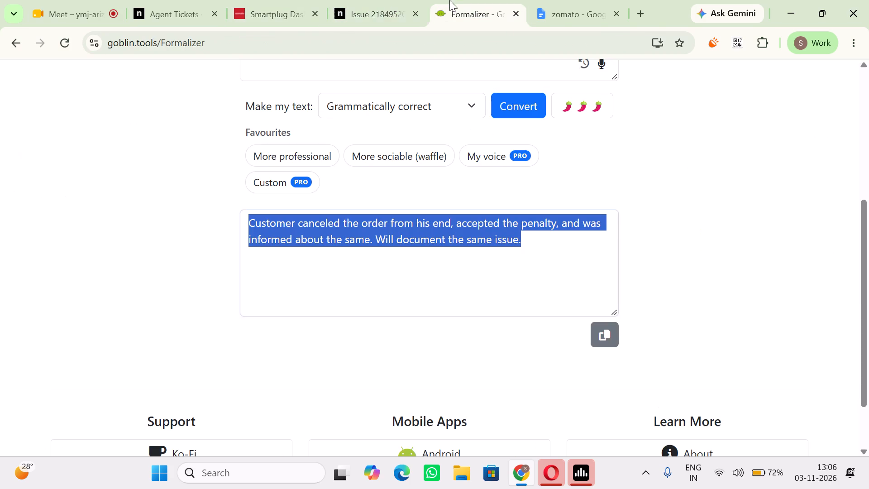
Check the open hotline ticket, and review the IRCTC order's call history for the latest customer call attempts.
click(263, 0)
click(158, 0)
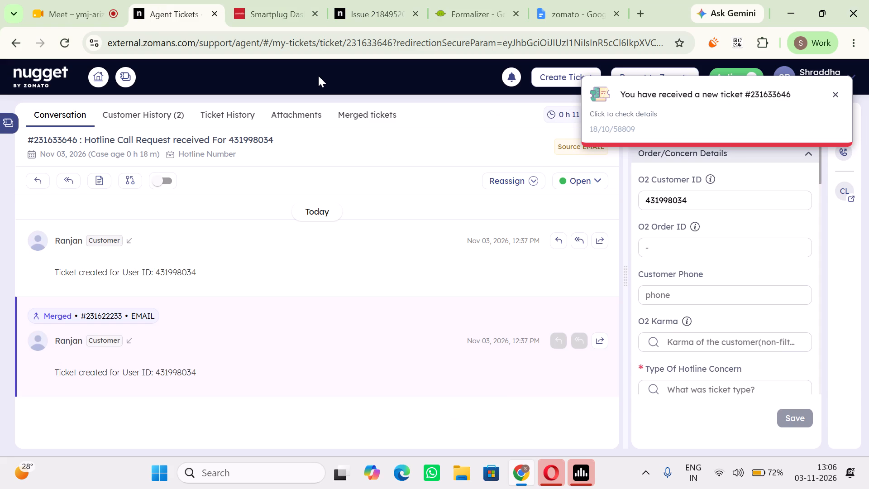
click(285, 0)
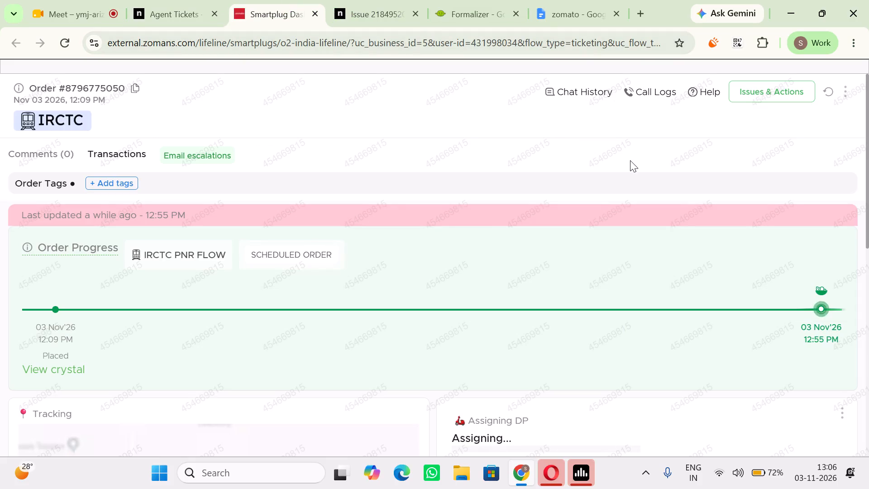
click(649, 97)
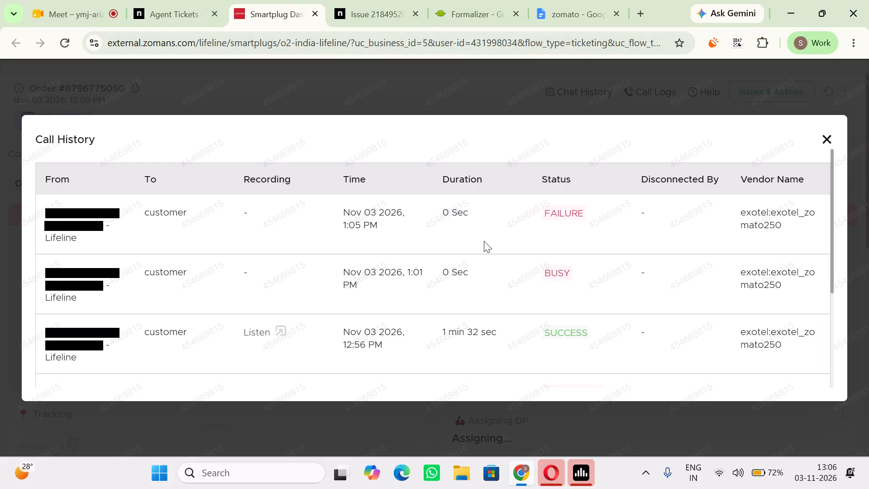
scroll(483, 299, up, 4)
click(827, 141)
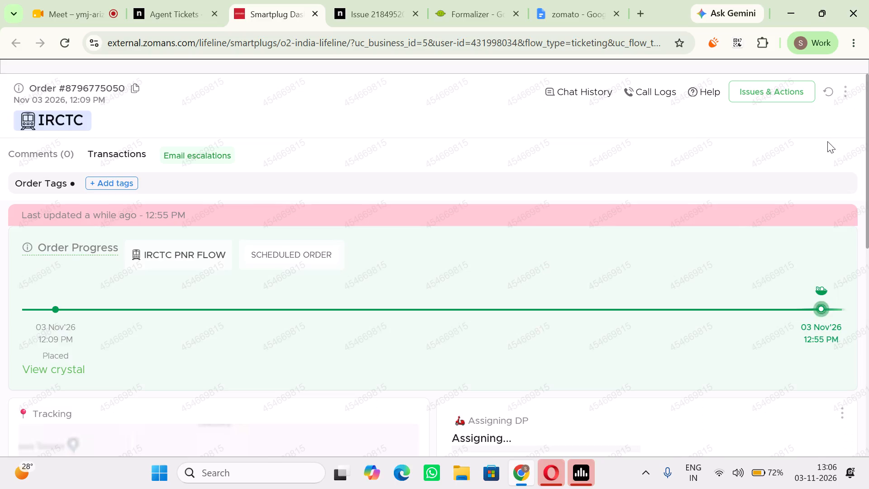
click(636, 93)
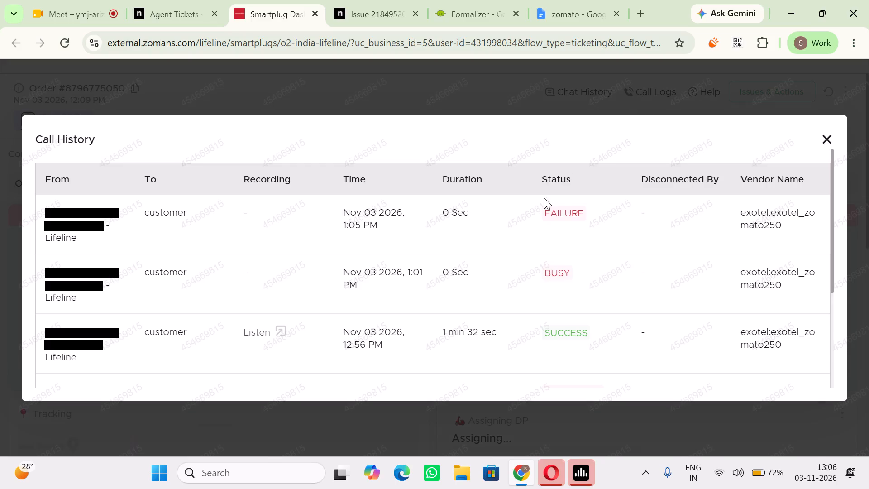
scroll(680, 223, right, 1)
click(826, 136)
Call the customer of the IRCTC order again from the order's customer details.
scroll(210, 291, down, 2)
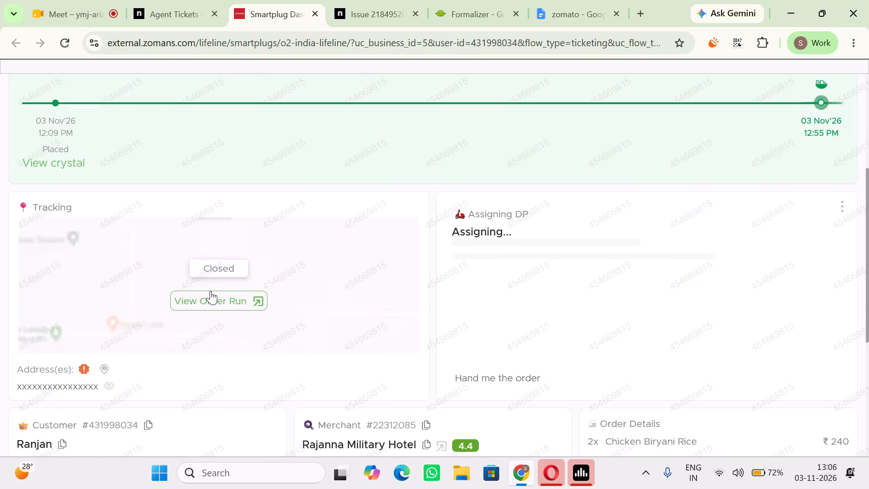
scroll(210, 291, down, 2)
click(139, 273)
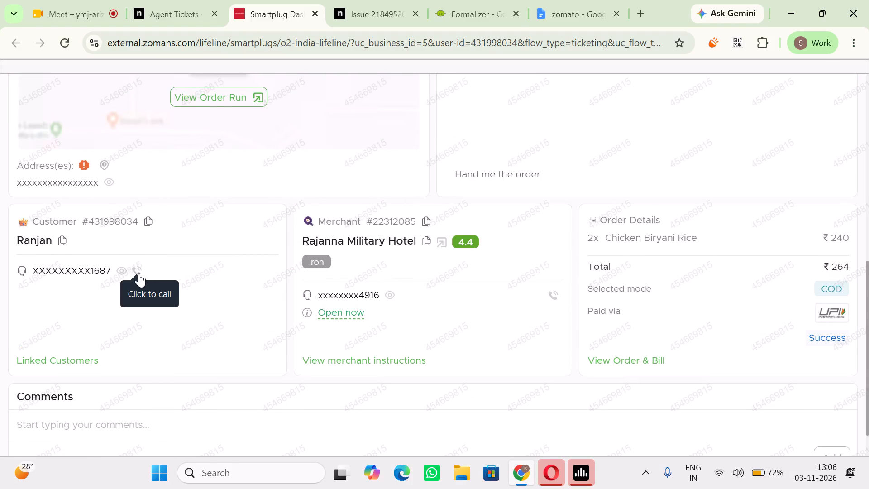
click(795, 326)
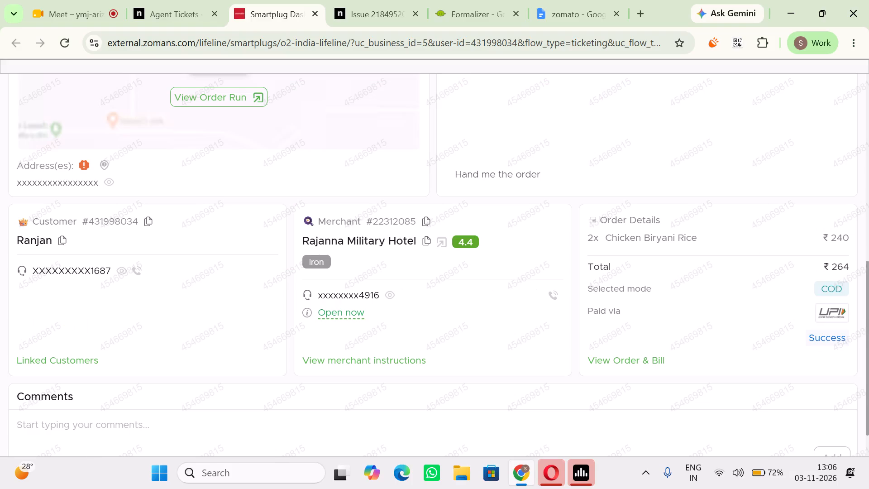
Check the IRCTC order's call history for the status of the latest customer call.
scroll(596, 238, up, 7)
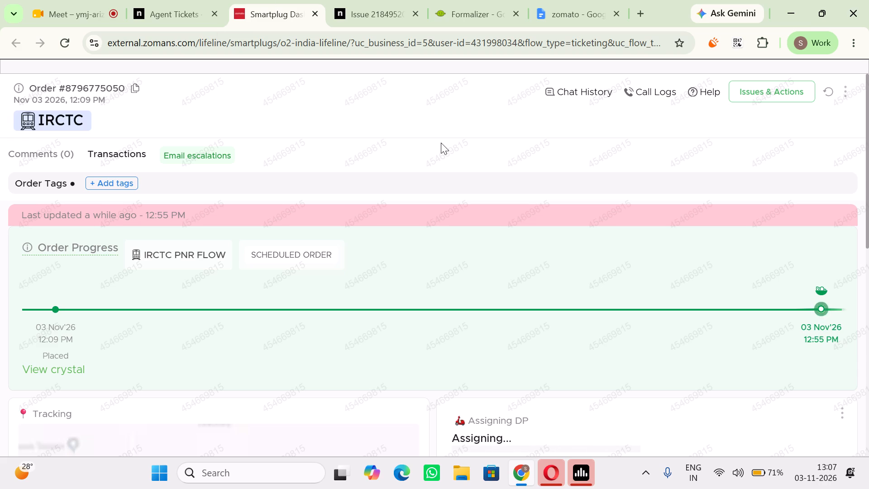
click(642, 90)
drag(642, 90, 519, 245)
scroll(519, 245, up, 5)
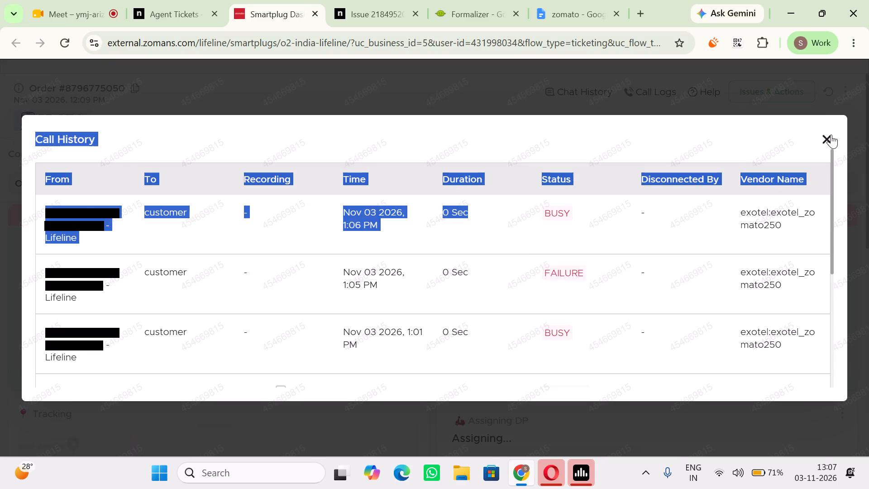
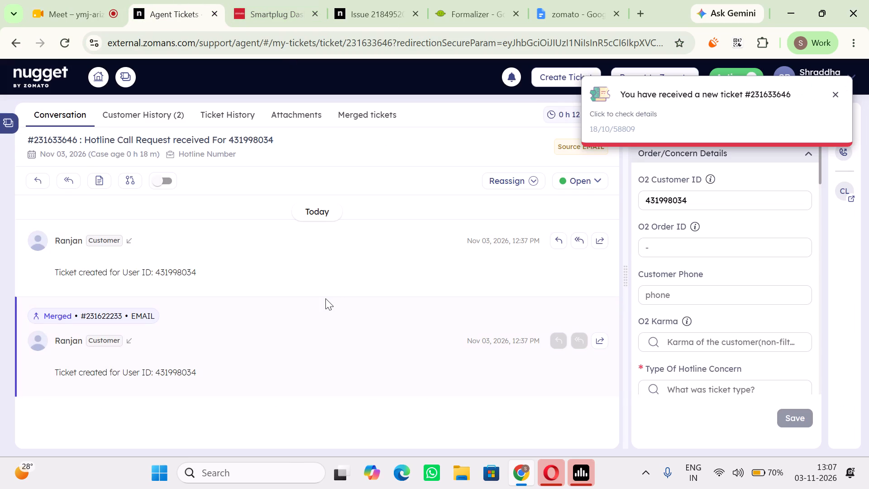
Check the customer overview on the IRCTC order and set the ticket's O2 Karma to New.
click(308, 0)
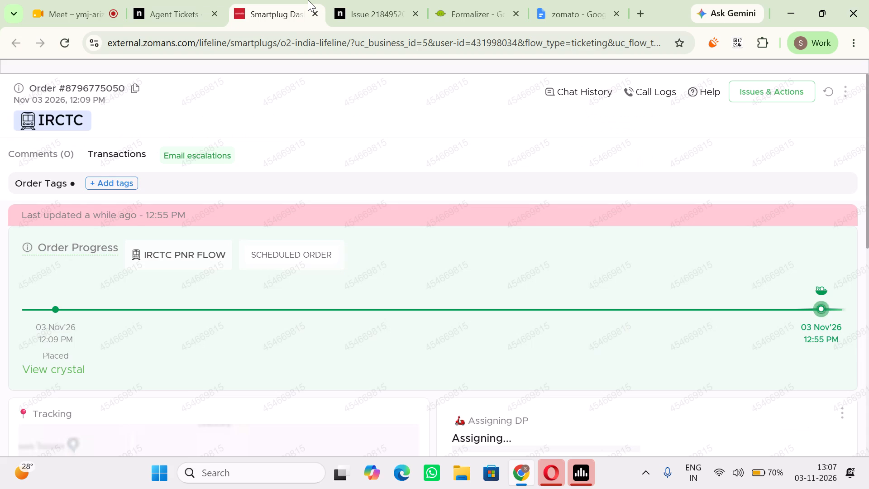
scroll(174, 287, down, 5)
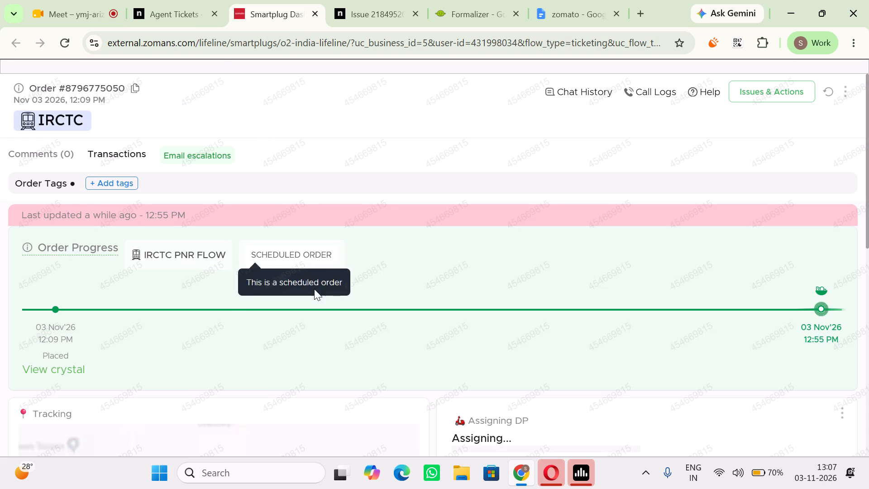
scroll(314, 289, down, 3)
click(35, 269)
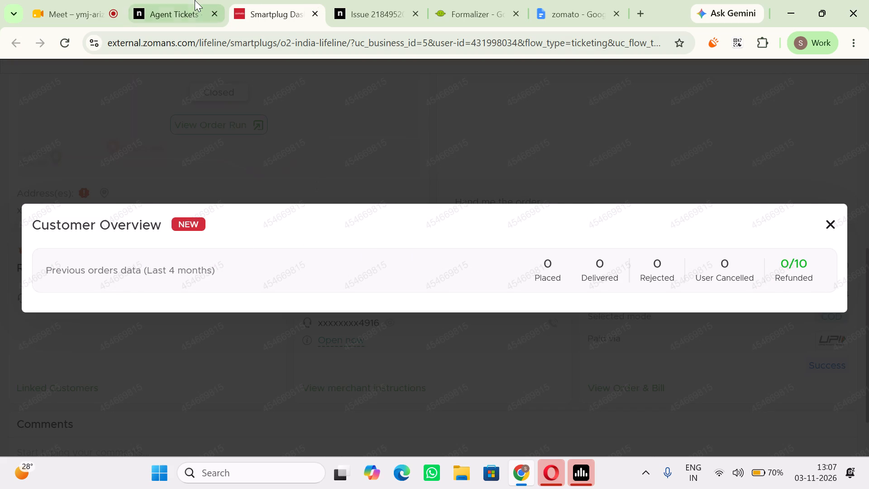
click(195, 0)
scroll(654, 245, up, 1)
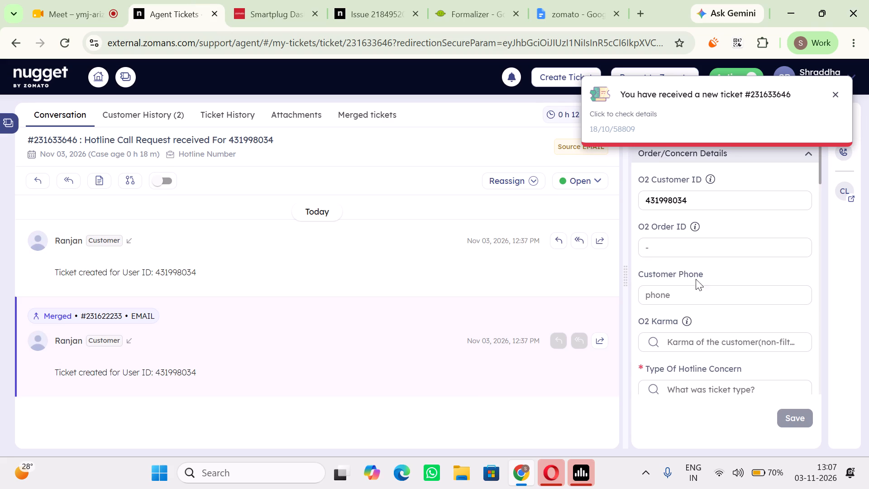
click(693, 344)
click(663, 267)
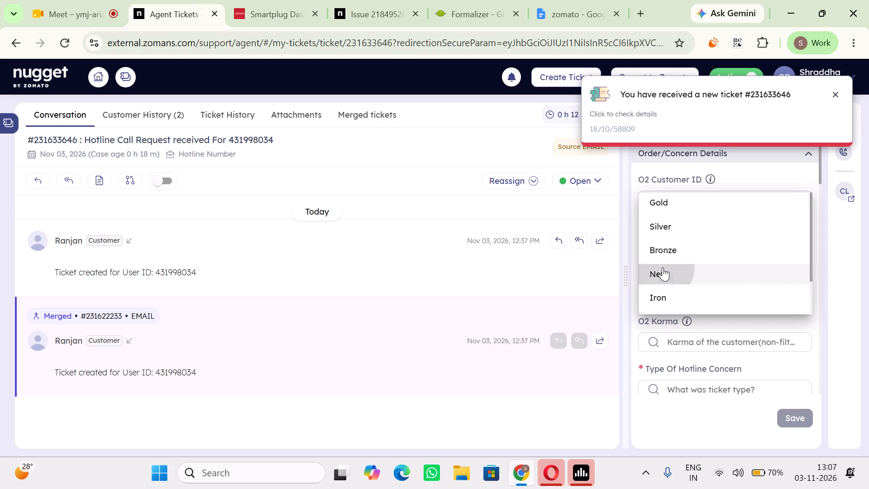
Copy the order number from the IRCTC order page into the ticket's O2 Order ID.
click(210, 0)
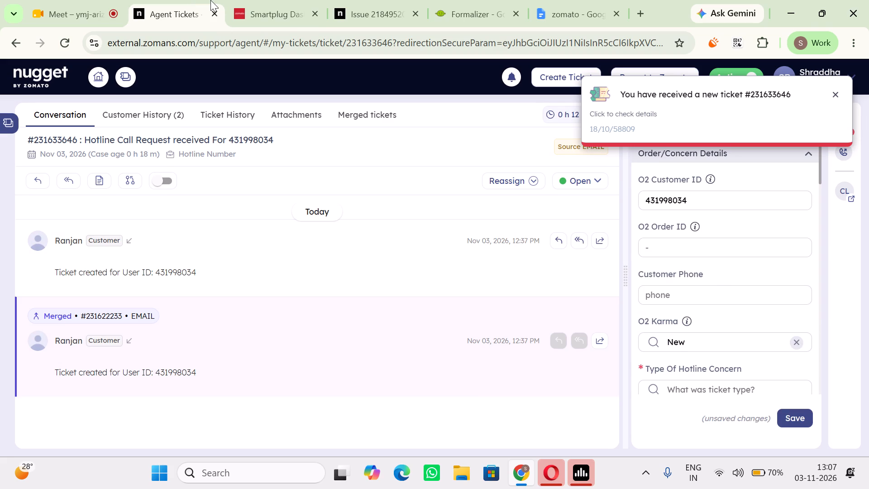
click(253, 0)
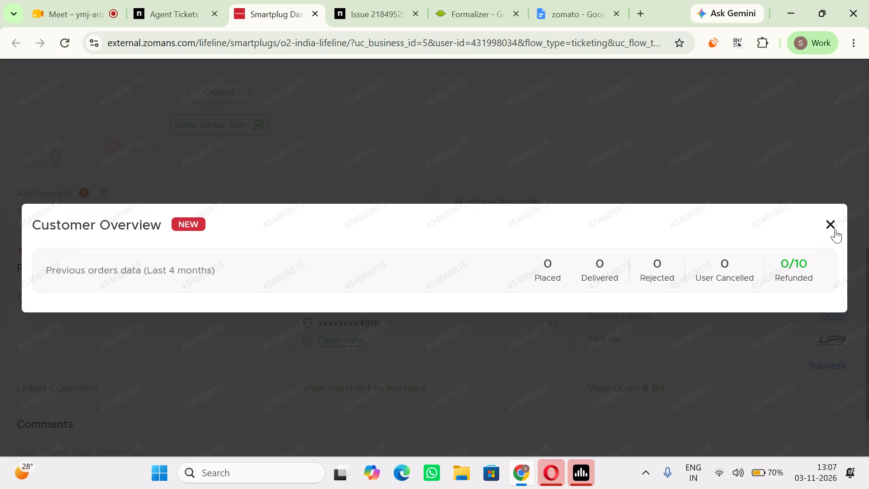
click(835, 229)
scroll(322, 227, up, 6)
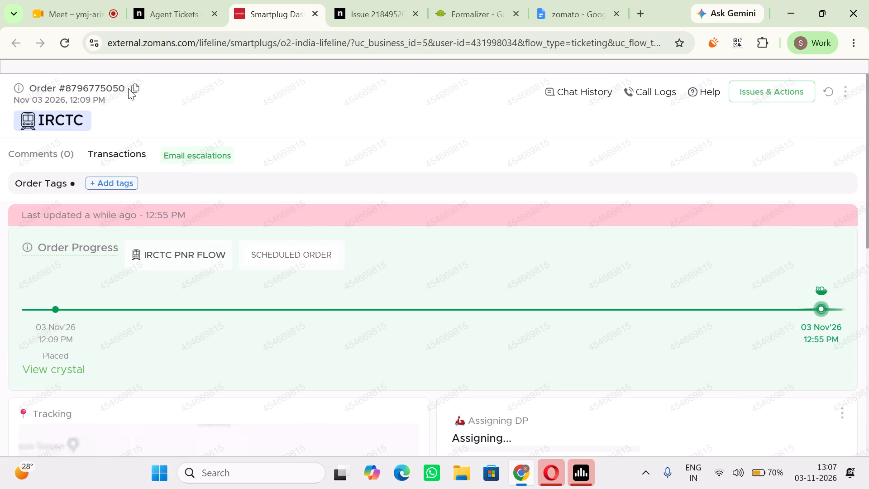
click(137, 87)
click(183, 0)
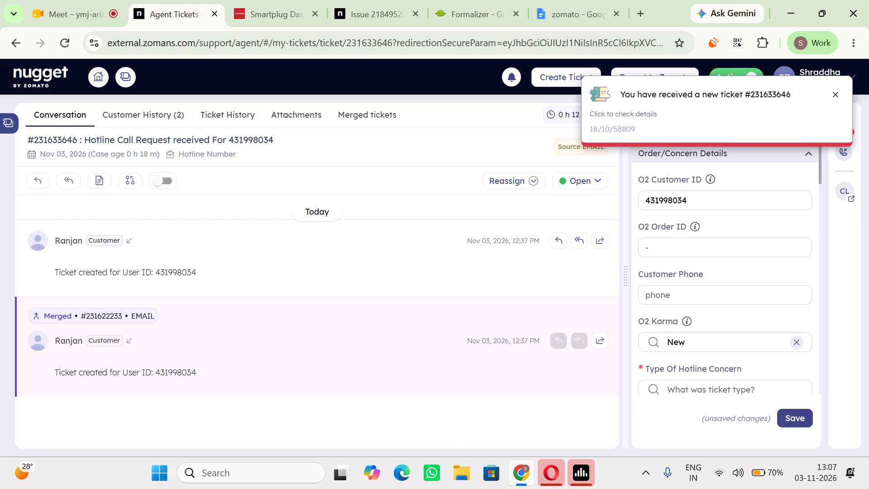
click(673, 253)
key(ctrl+v)
Set the ticket's Type Of Hotline Concern to "Did not answer".
scroll(673, 253, down, 1)
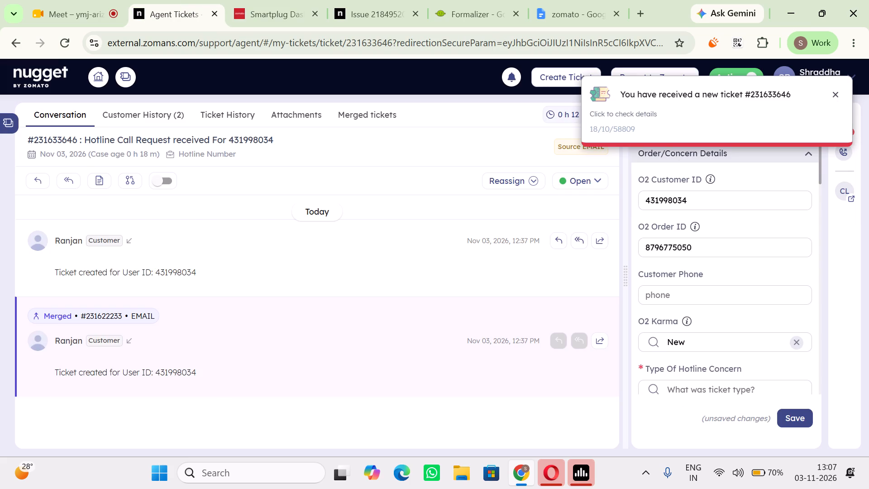
scroll(673, 253, down, 1)
click(739, 231)
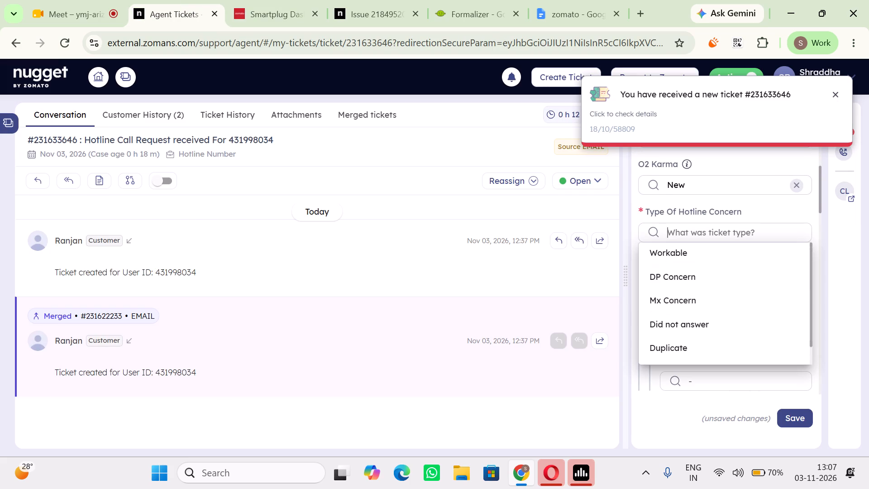
scroll(688, 298, down, 1)
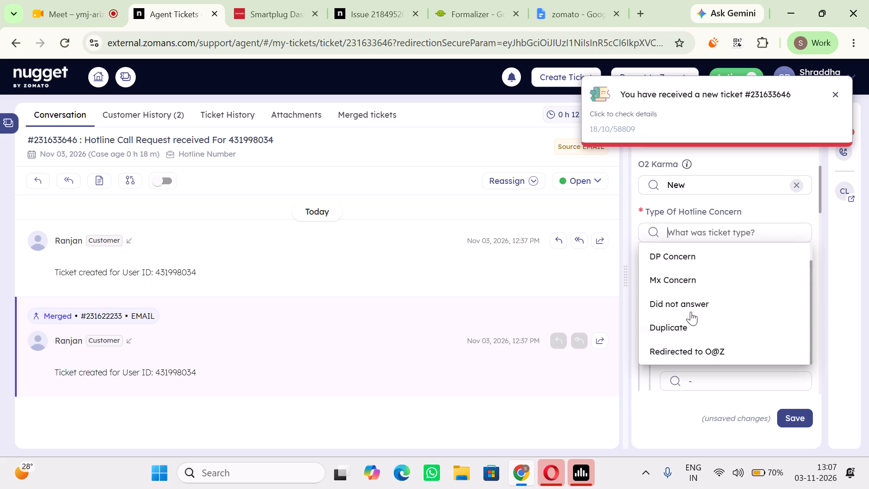
click(703, 304)
Look through the Primary Issue and Sub-issue options and the ticket's remaining concern fields.
click(737, 283)
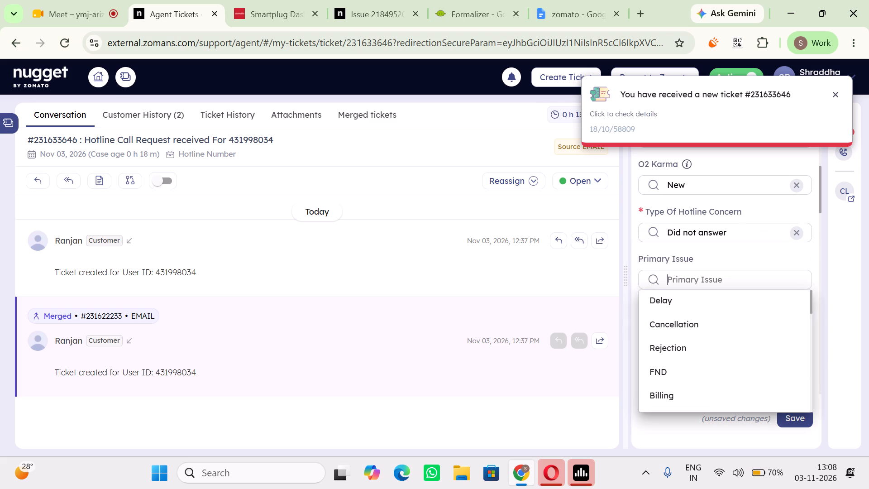
scroll(702, 403, down, 3)
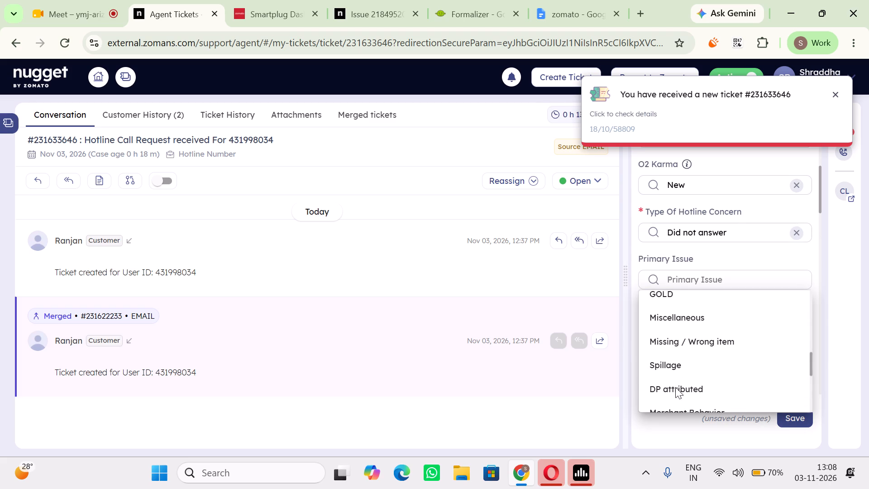
click(558, 288)
scroll(709, 350, down, 6)
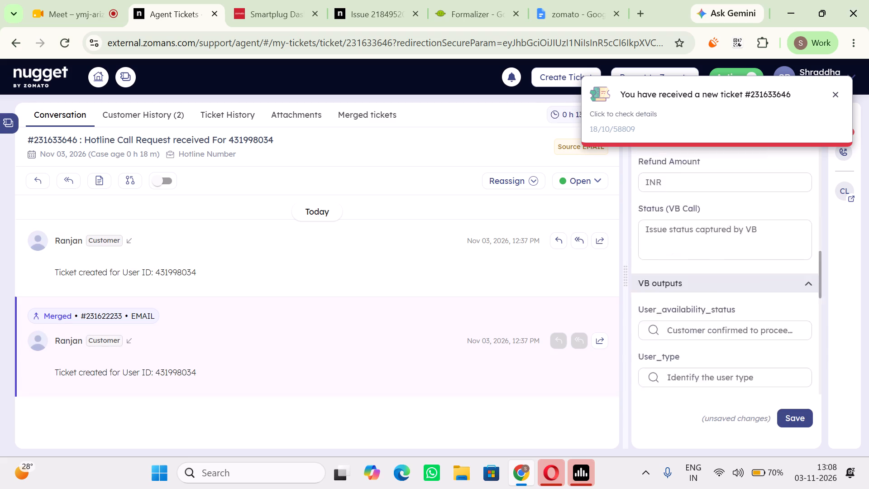
scroll(709, 350, down, 3)
scroll(709, 350, up, 8)
scroll(709, 350, down, 3)
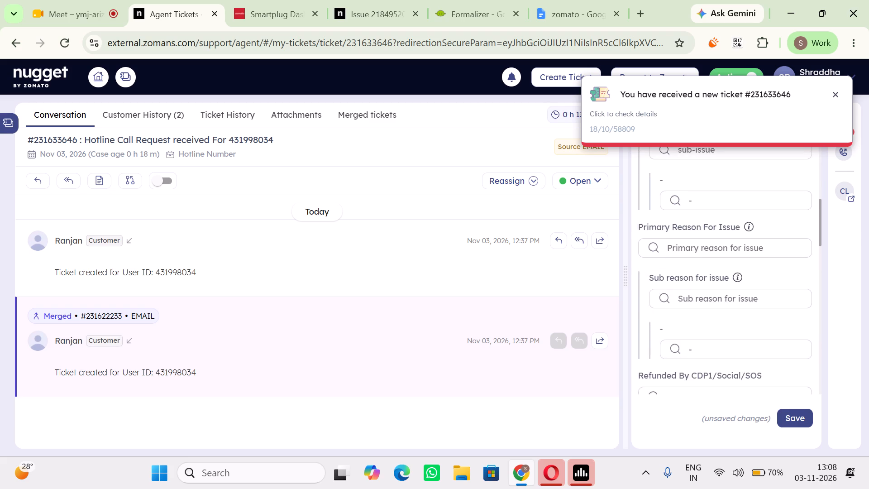
scroll(709, 350, up, 1)
click(710, 246)
Search the ticket's Primary Issue options for "no" and "did", and clear the search.
click(691, 193)
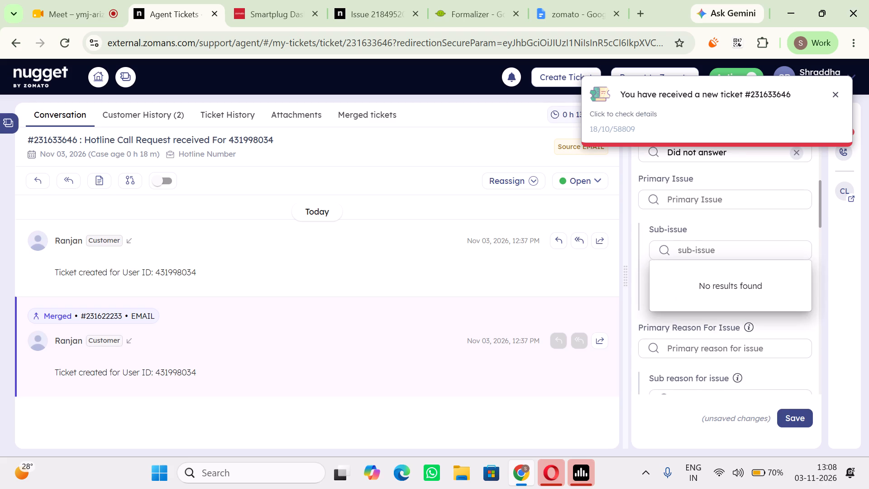
text(no)
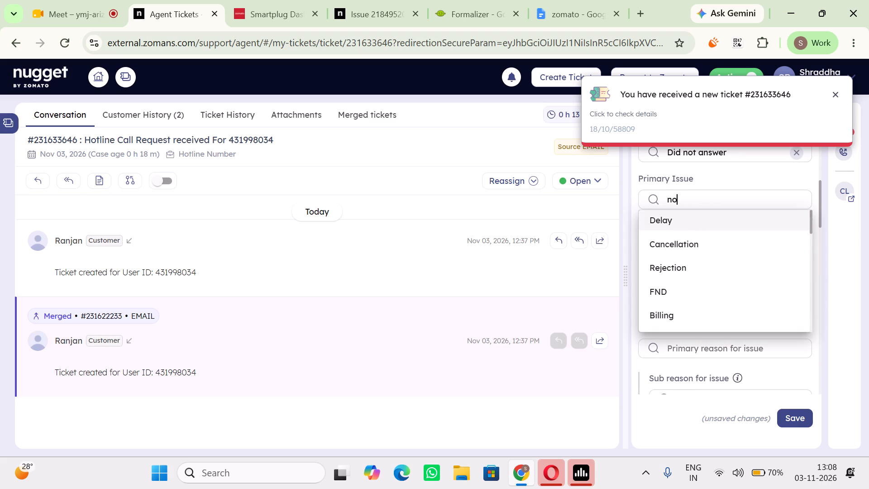
key(BackSpace)
key(BackSpace)
key(BackSpace)
key(BackSpace)
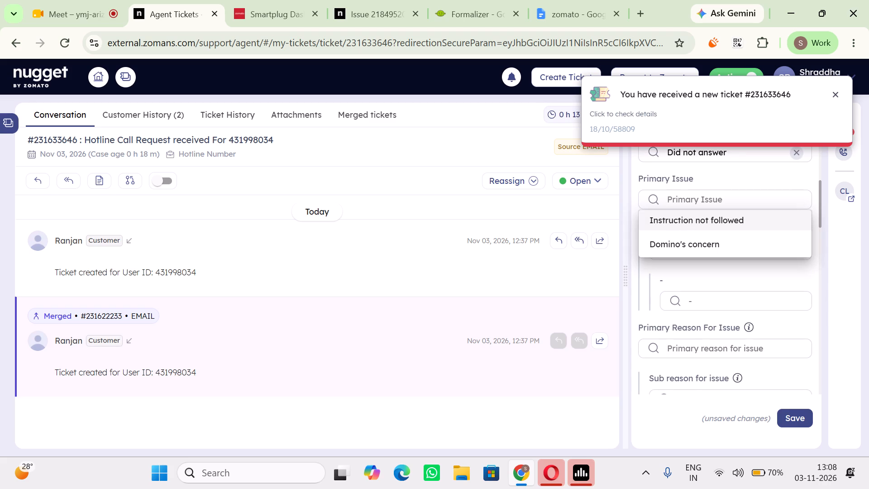
key(d)
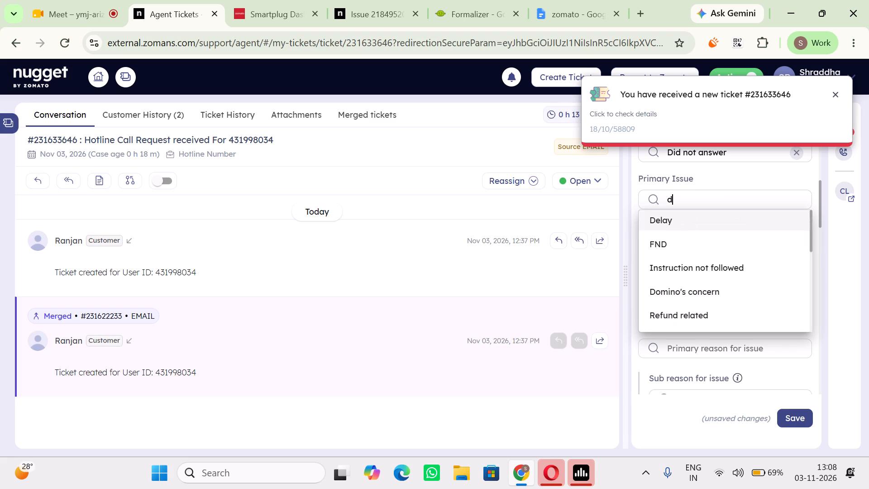
text(id)
triple_click(690, 197)
click(690, 197)
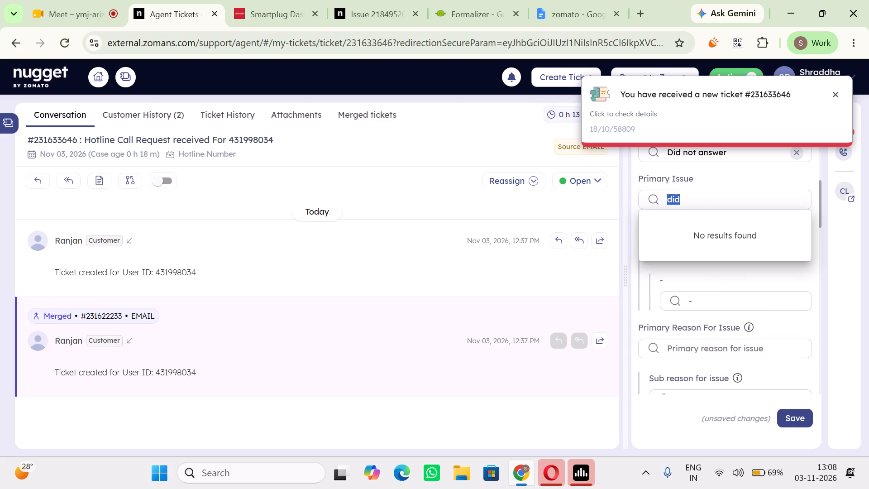
text(no)
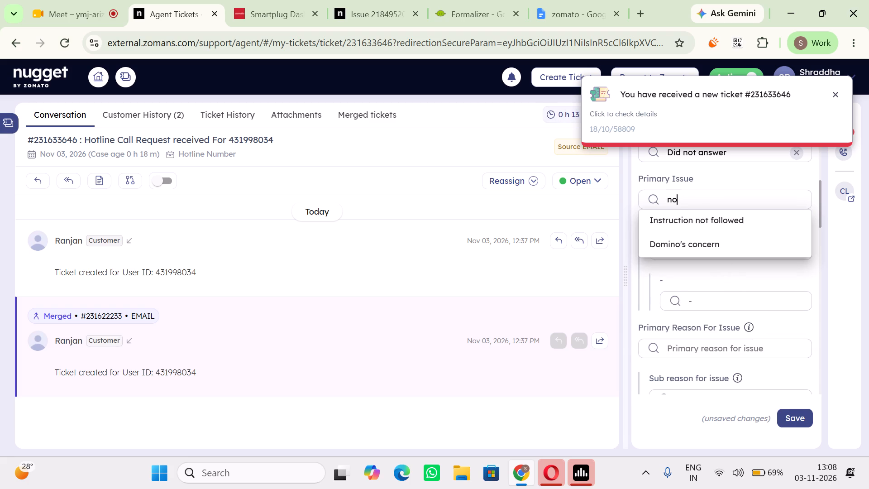
key(BackSpace)
key(BackSpace)
key(BackSpace)
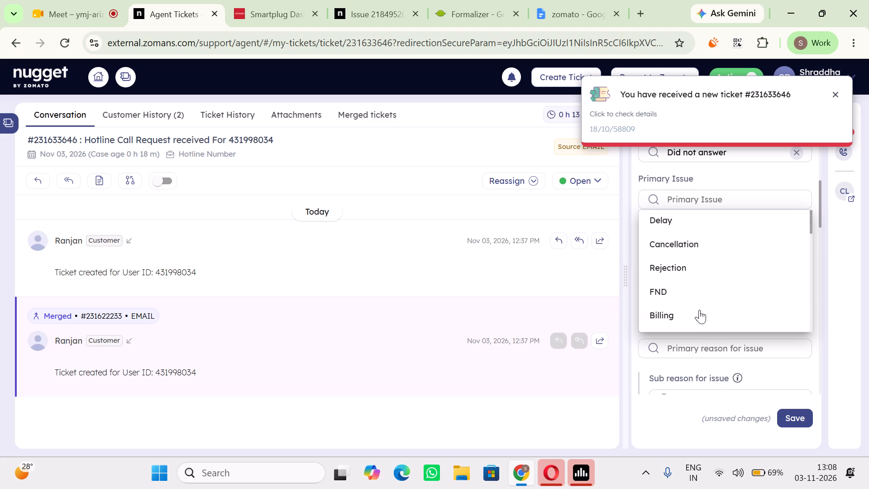
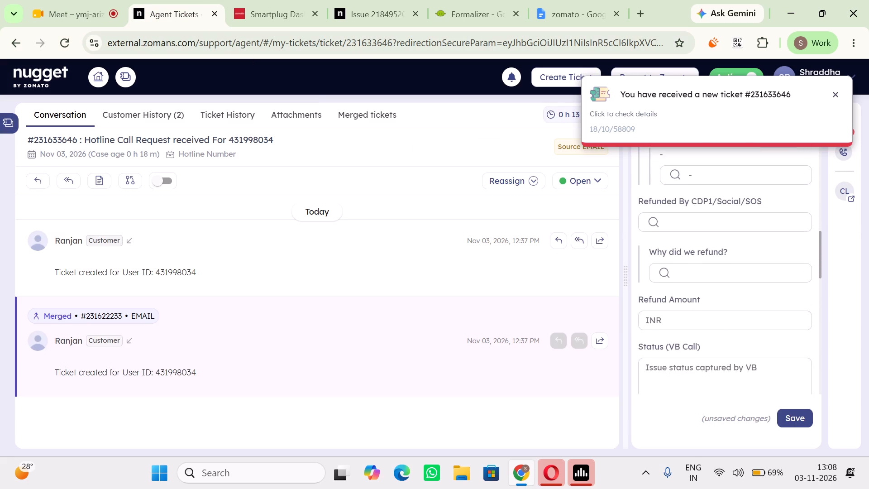
Look over the ticket's remaining properties, from the refund and VB output fields to the hotline call details, and return to the concern fields.
scroll(703, 321, down, 5)
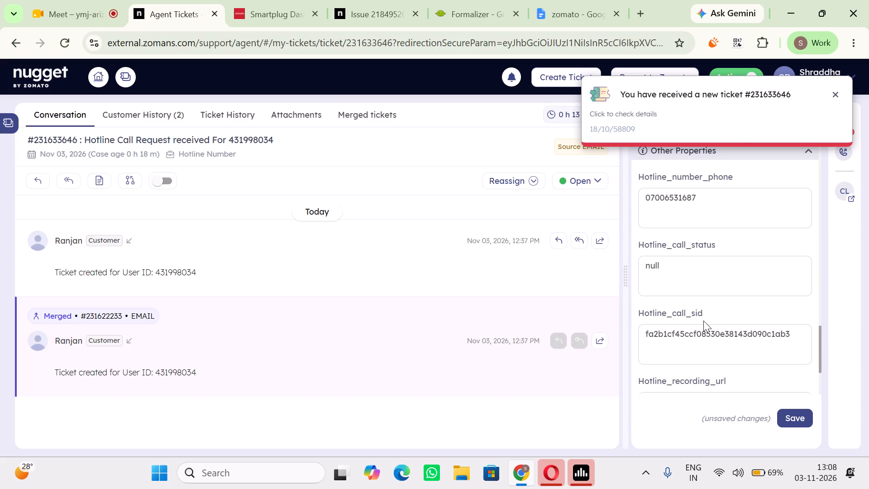
scroll(703, 321, down, 7)
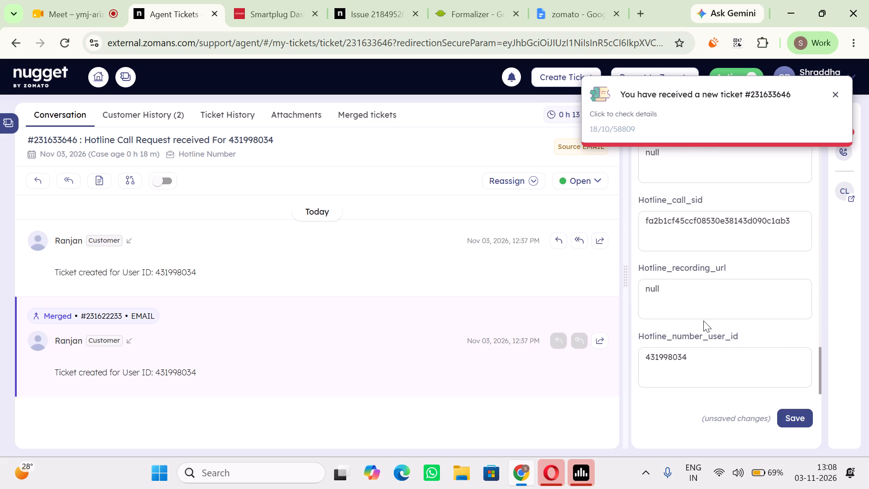
scroll(703, 321, up, 7)
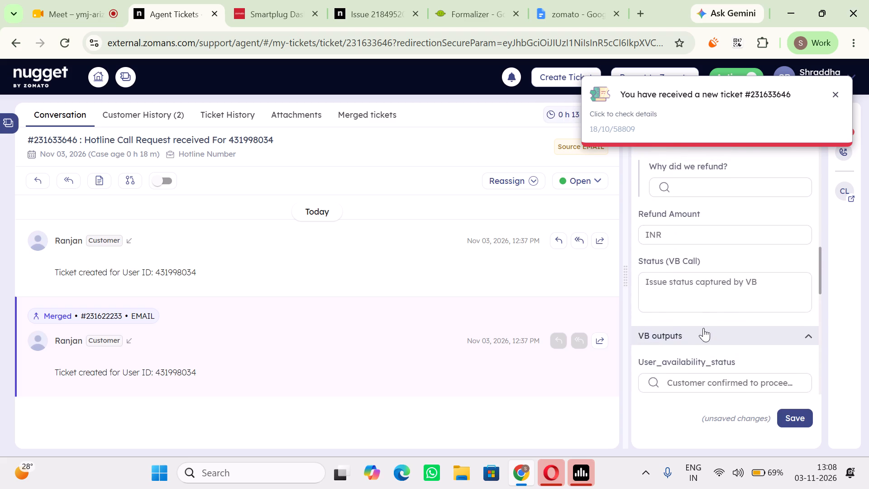
scroll(703, 328, up, 4)
scroll(676, 387, up, 1)
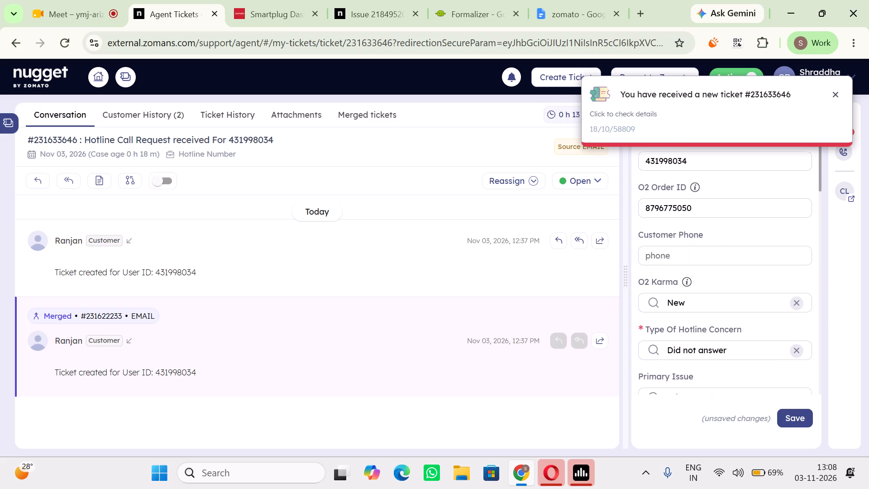
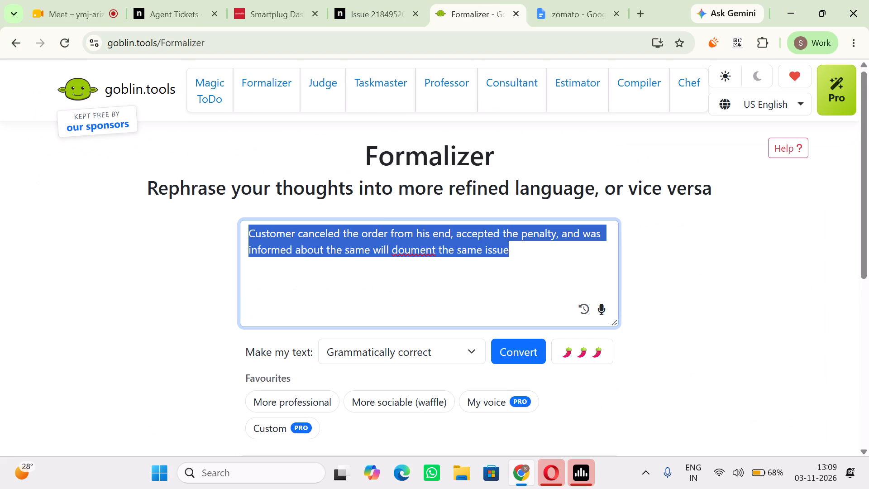
Replace the Formalizer input with "customer said need to shechedule the order before the time check the details with".
key(c)
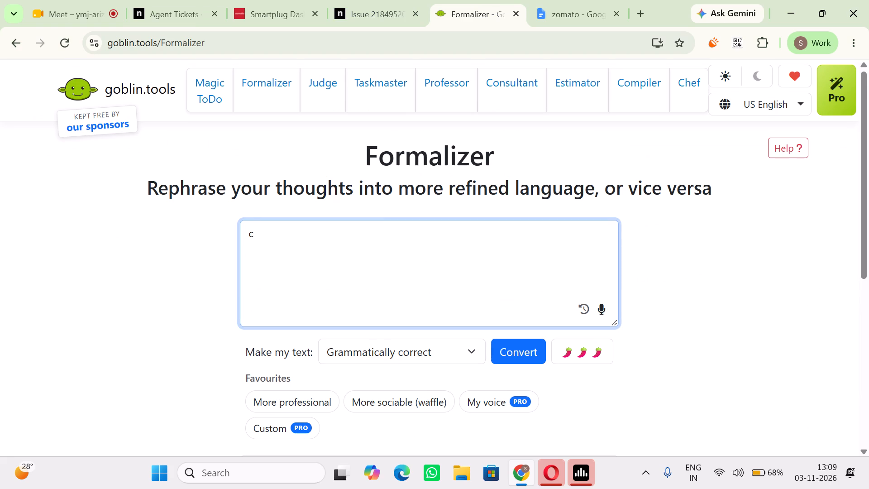
text(ustomer said)
key(space)
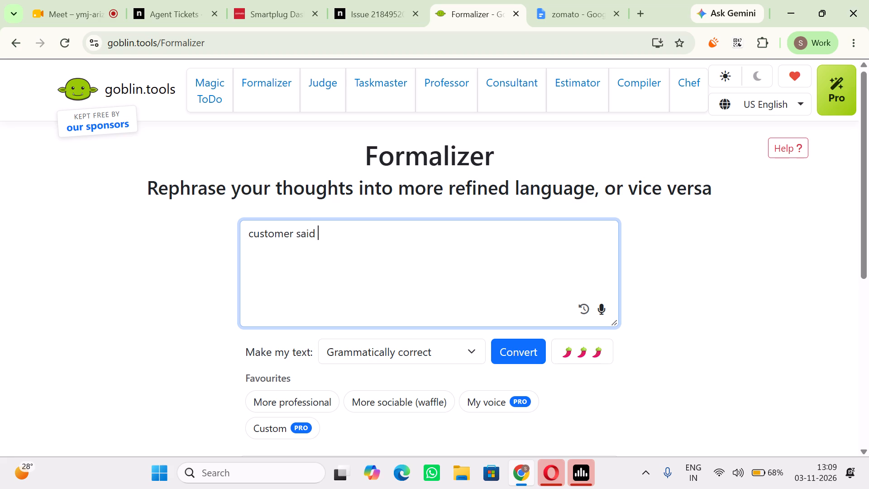
text(need to shechedule the order)
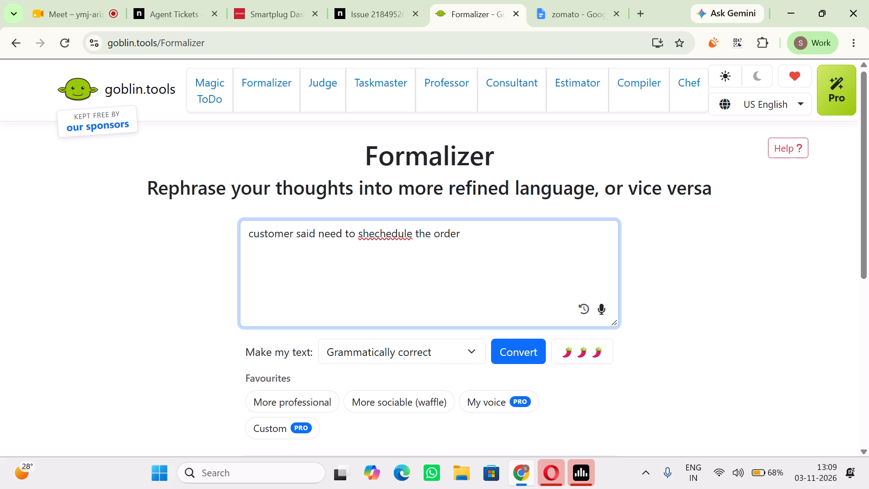
key(space)
text(before the)
key(space)
text(time)
key(space)
key(n)
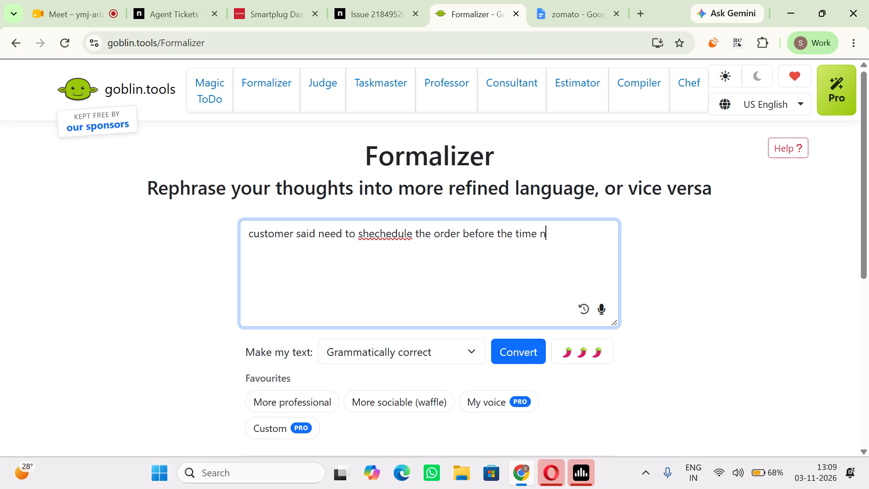
key(BackSpace)
text(che)
key(BackSpace)
text(eck the details with)
key(space)
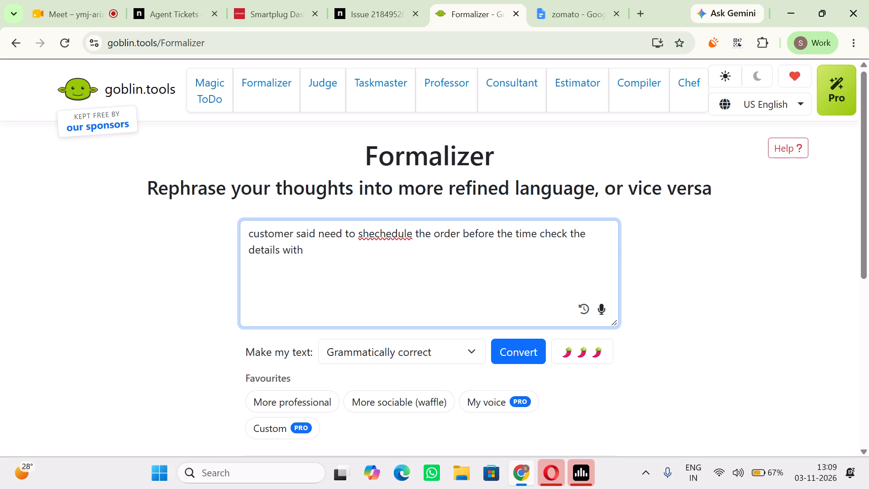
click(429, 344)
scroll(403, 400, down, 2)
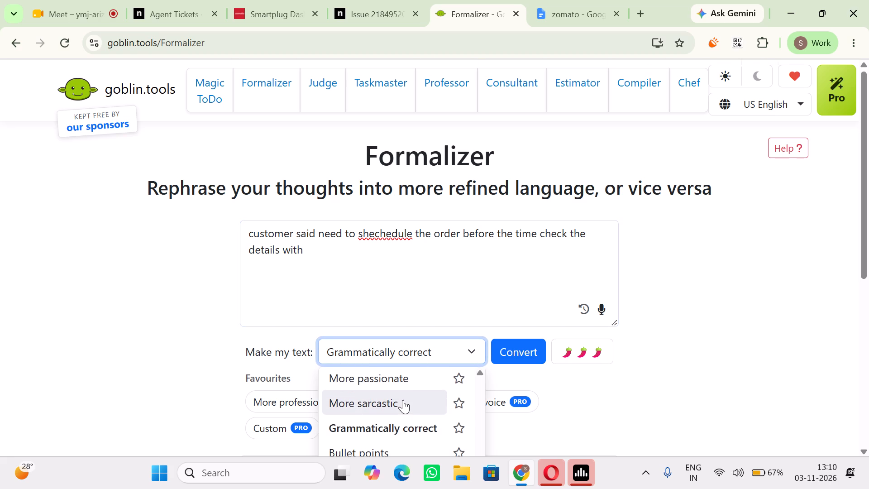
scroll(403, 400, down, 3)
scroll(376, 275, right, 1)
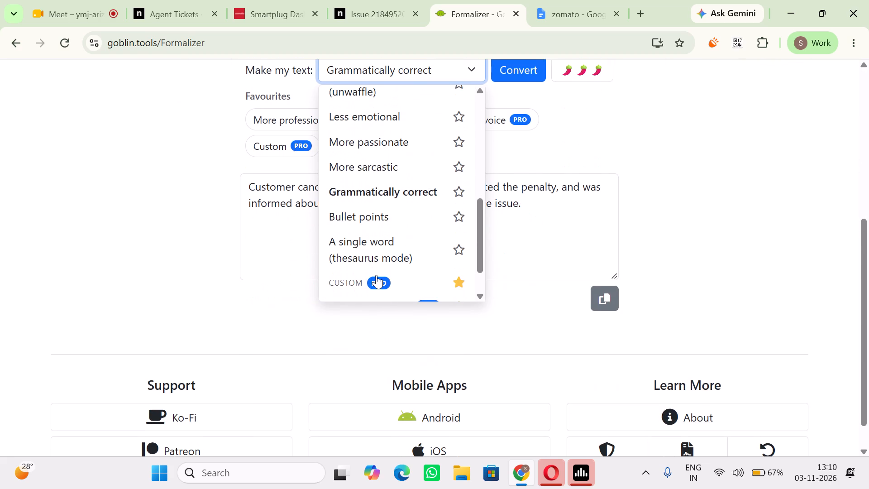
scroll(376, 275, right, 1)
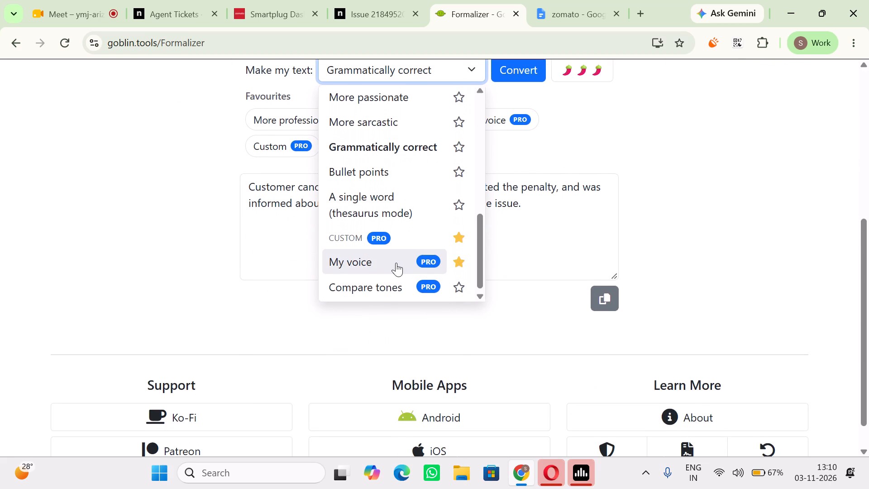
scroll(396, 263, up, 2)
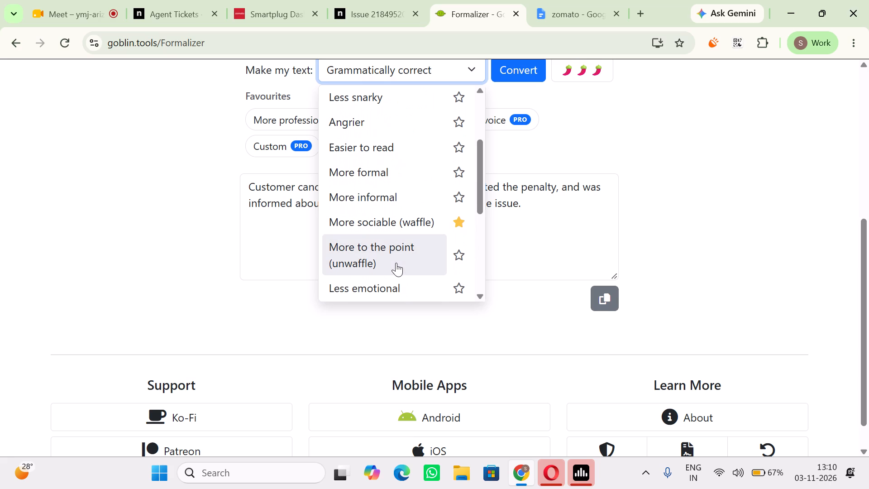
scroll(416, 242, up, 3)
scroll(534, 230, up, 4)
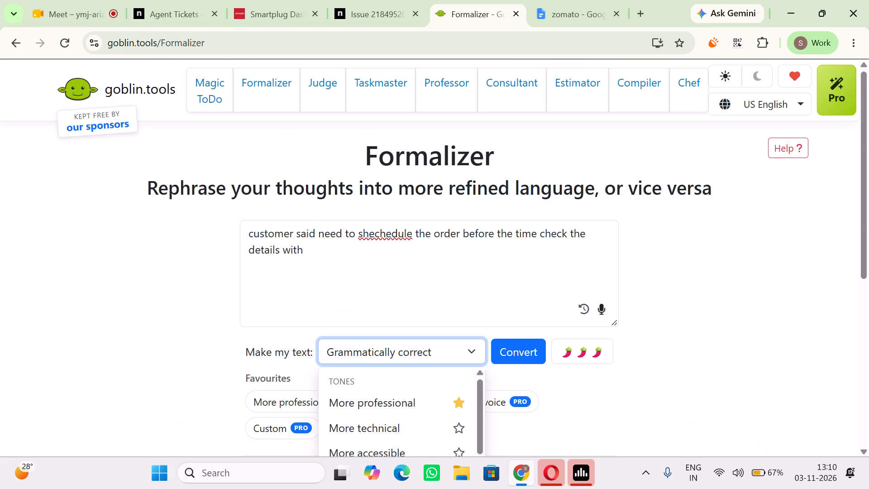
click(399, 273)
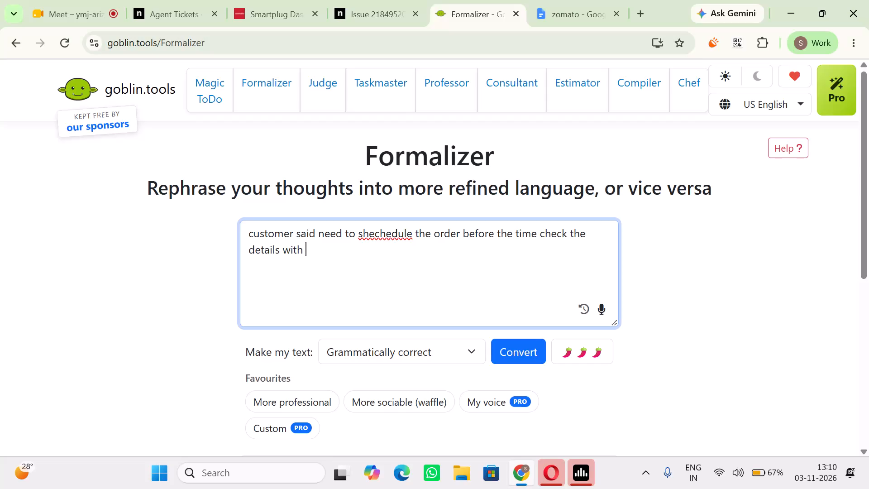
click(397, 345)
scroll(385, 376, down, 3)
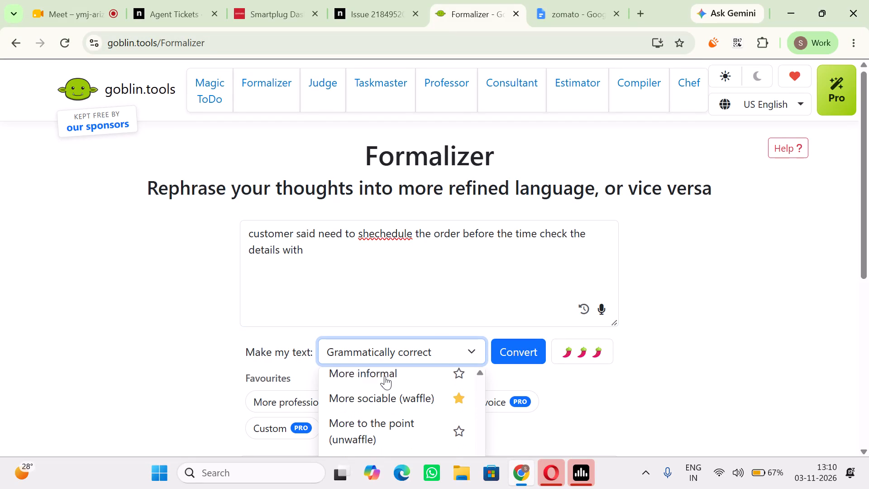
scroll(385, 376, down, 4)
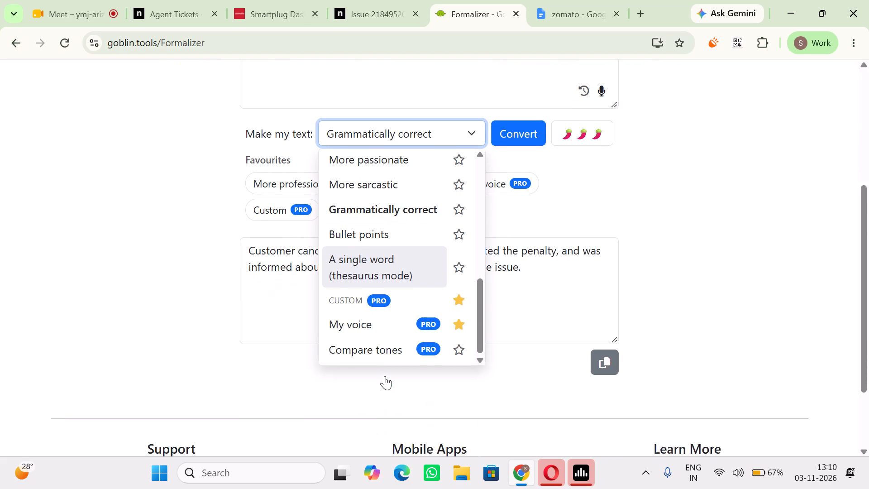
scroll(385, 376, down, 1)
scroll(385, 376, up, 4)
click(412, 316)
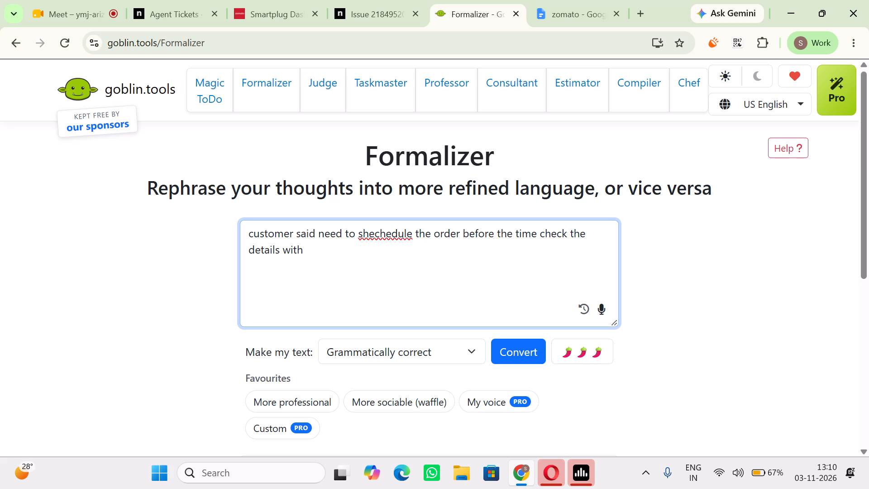
Complete the draft with "team then cx did not answer the call" and convert it to grammatically correct text.
text(team then cx did not answer the a)
key(BackSpace)
text(call)
click(526, 347)
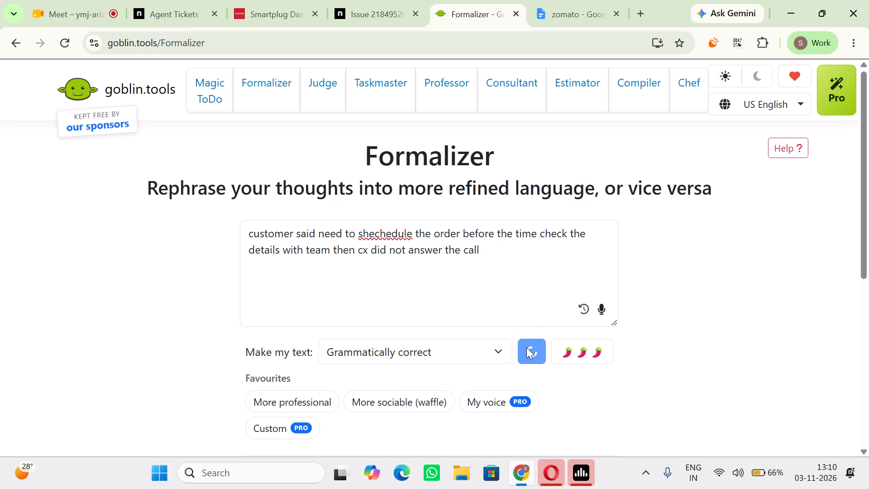
Copy the corrected text about the reschedule request and unanswered call, and add it as a private note on the hotline ticket.
scroll(369, 286, down, 2)
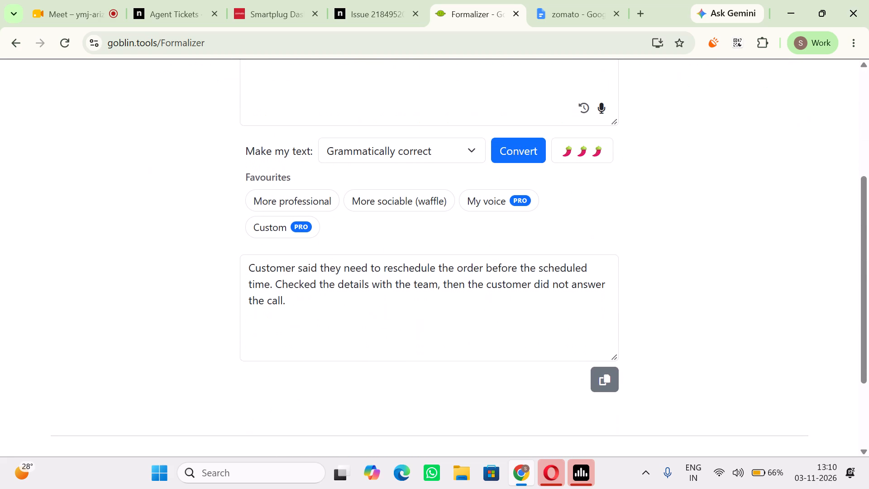
triple_click(372, 286)
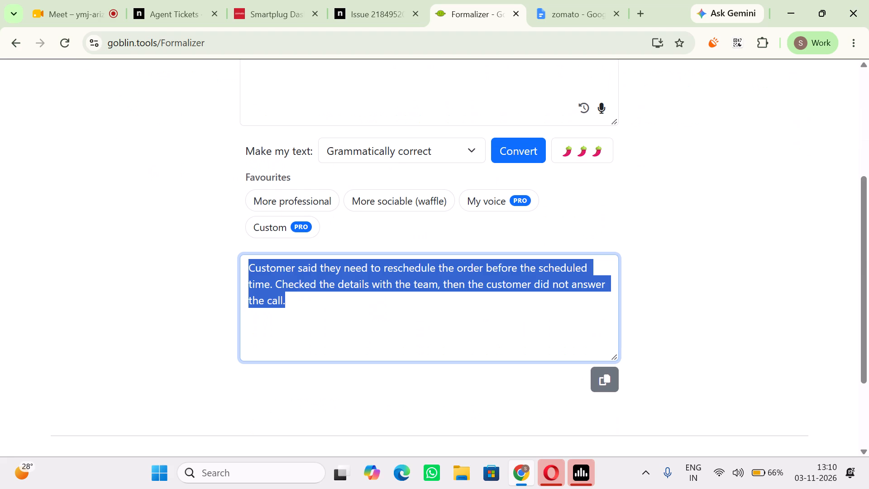
key(ctrl+c)
key(ctrl+c)
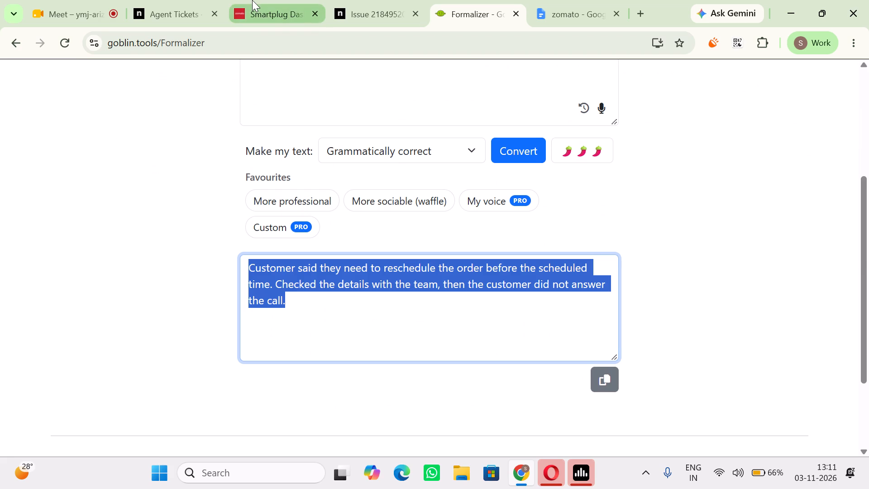
click(252, 0)
click(174, 0)
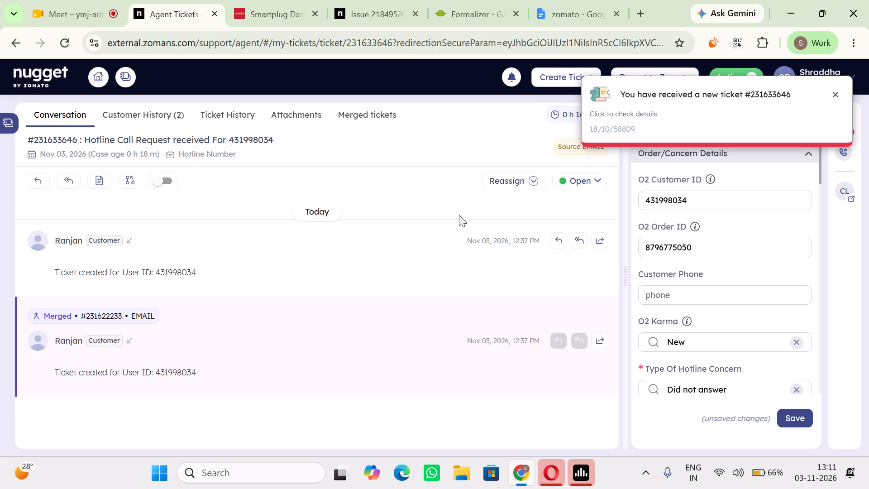
scroll(459, 215, up, 2)
scroll(449, 306, up, 4)
scroll(602, 259, up, 2)
click(102, 187)
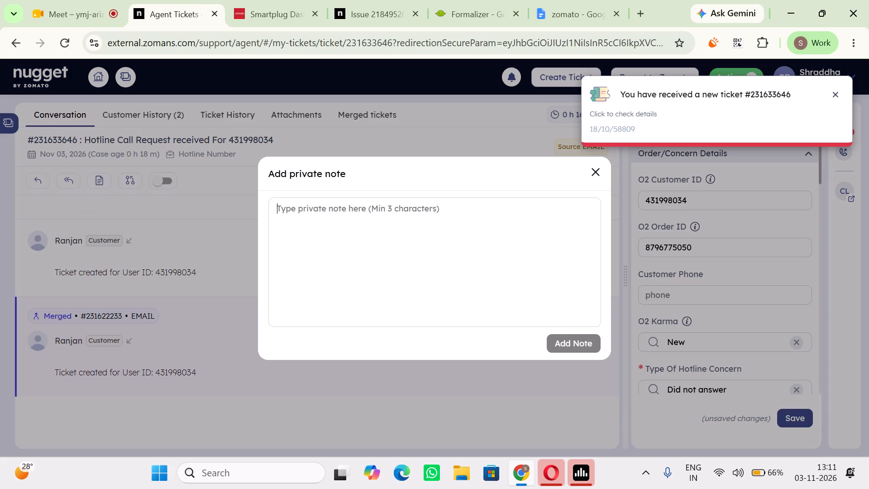
click(342, 274)
key(ctrl+v)
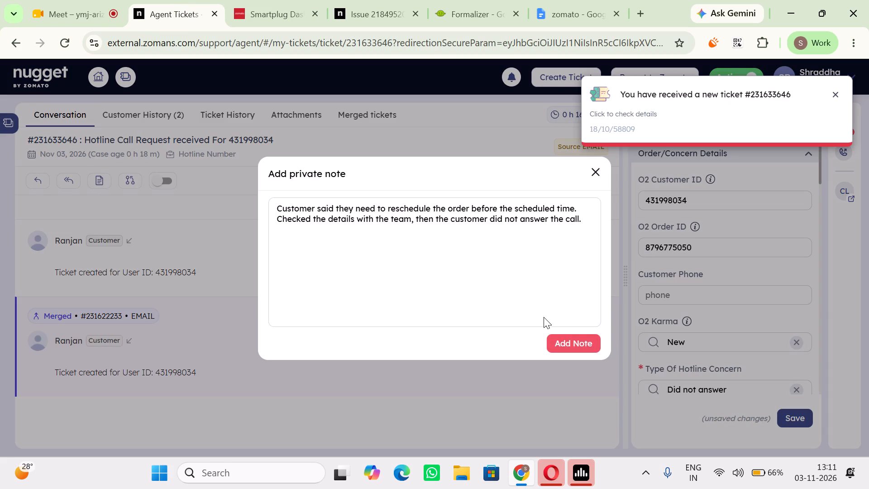
click(578, 356)
click(583, 340)
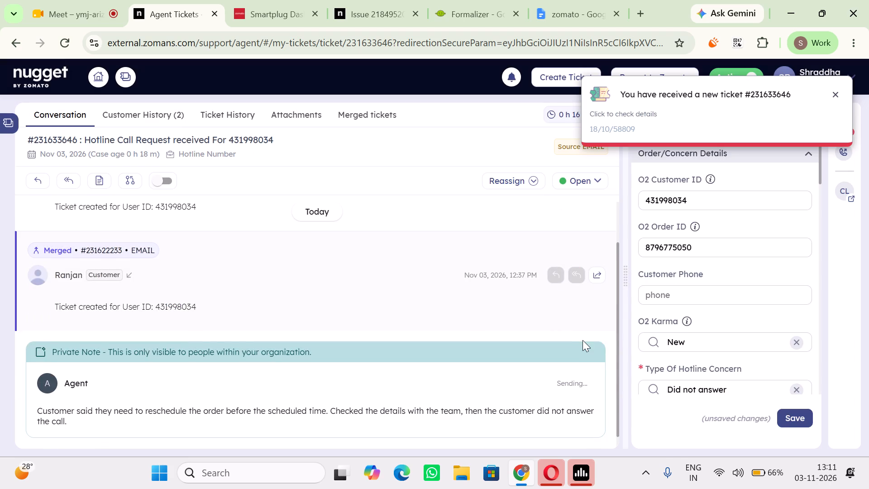
Set the ticket's primary reason for issue to Unverifiable.
scroll(768, 331, down, 1)
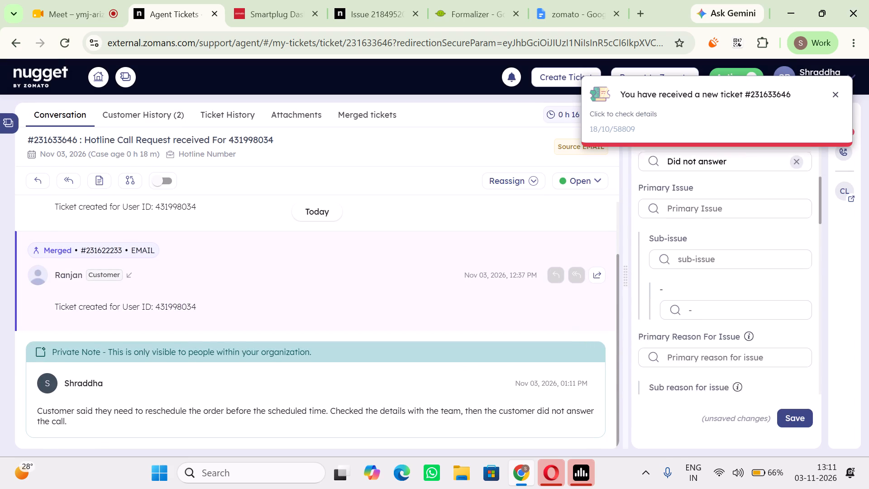
scroll(768, 331, down, 2)
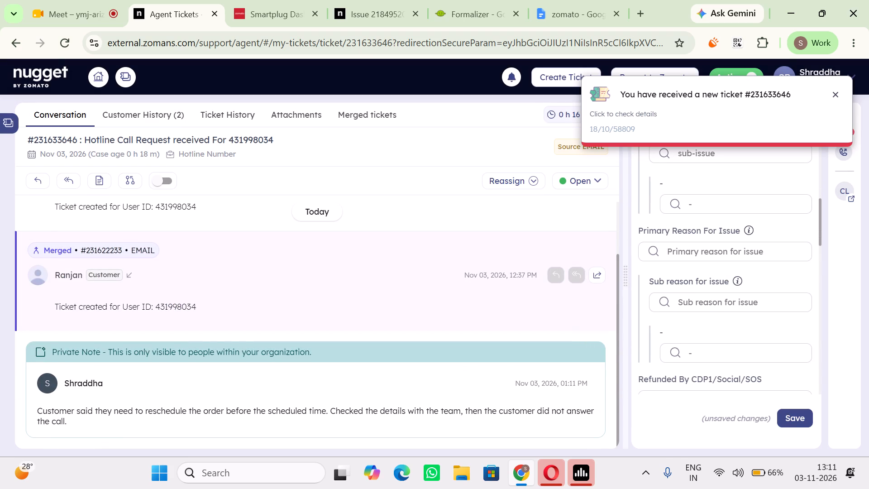
click(698, 252)
scroll(692, 331, down, 4)
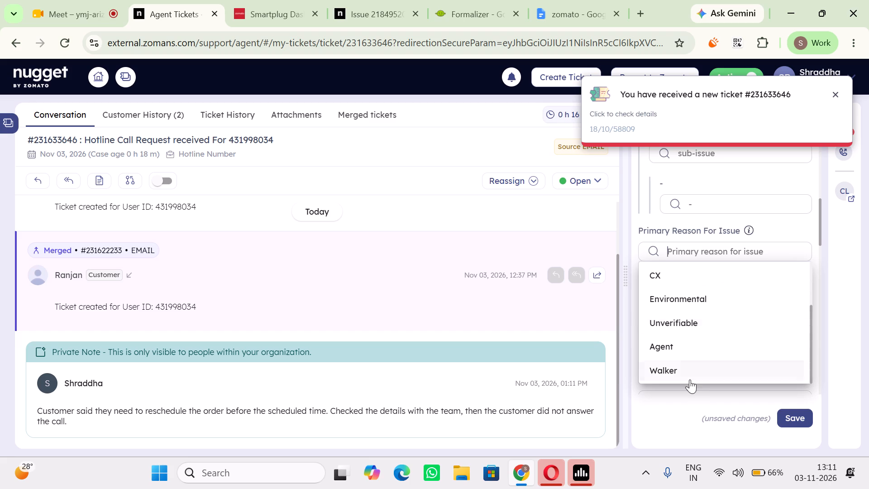
scroll(690, 379, up, 1)
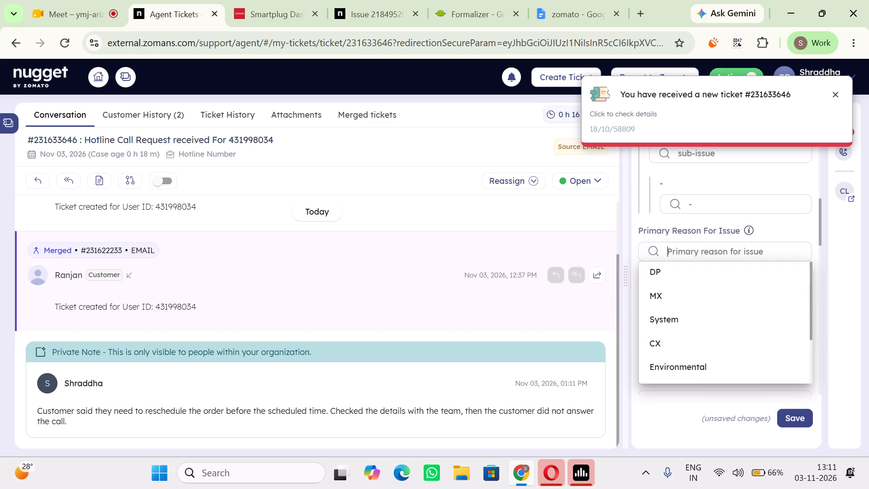
scroll(774, 247, up, 1)
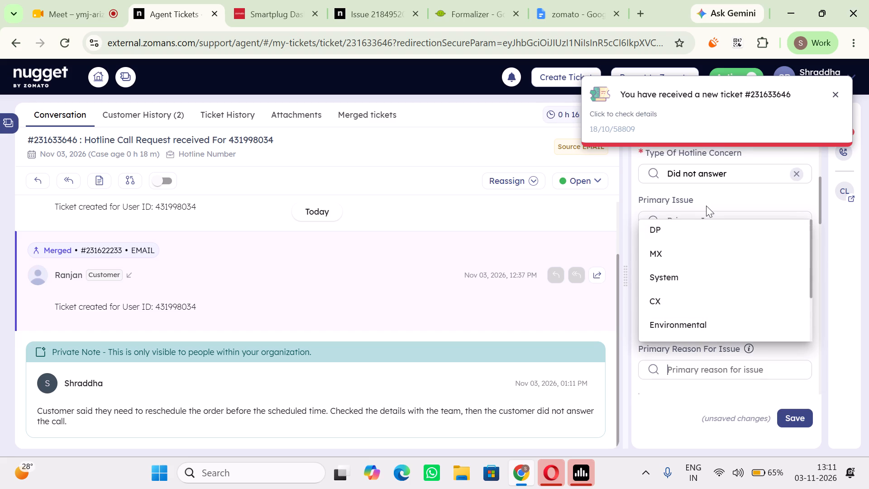
scroll(698, 281, down, 2)
click(698, 281)
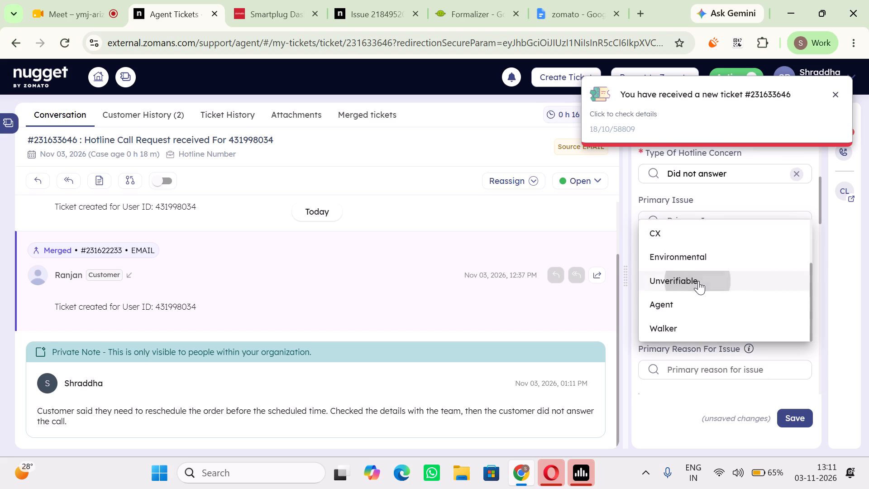
Set the ticket's primary issue to Product/App related issue.
scroll(698, 281, up, 1)
click(726, 277)
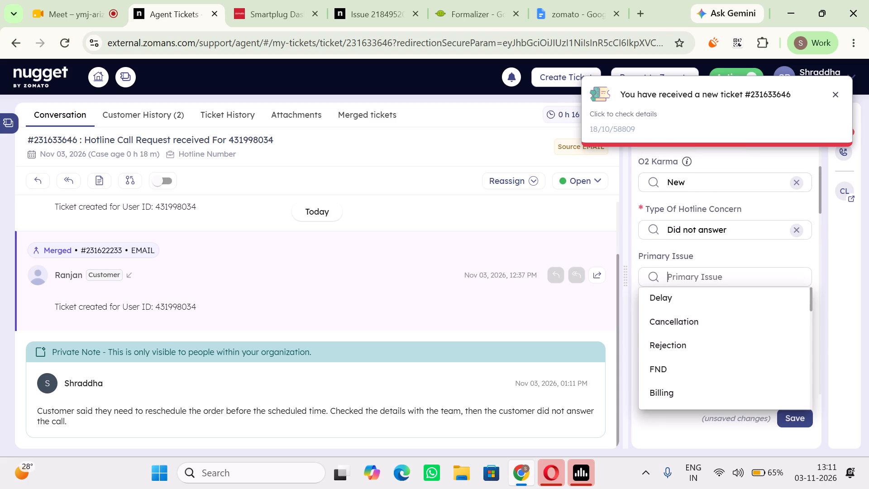
scroll(701, 376, down, 6)
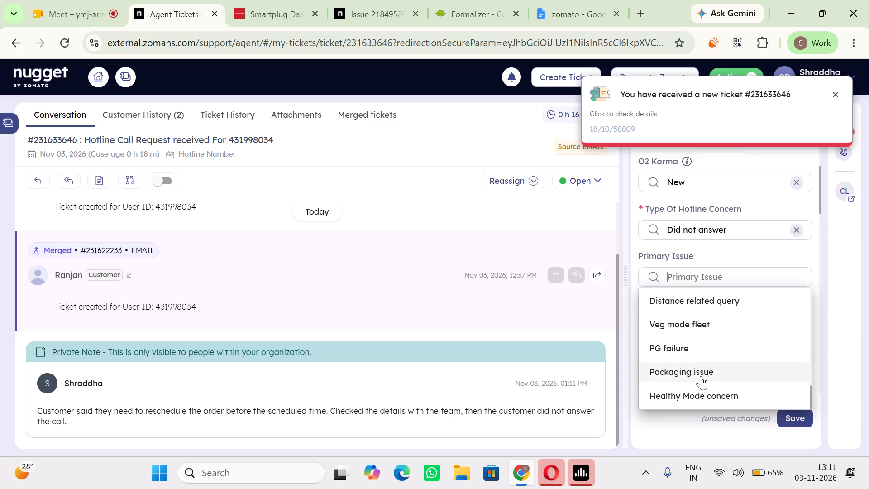
scroll(701, 376, down, 4)
scroll(701, 376, up, 1)
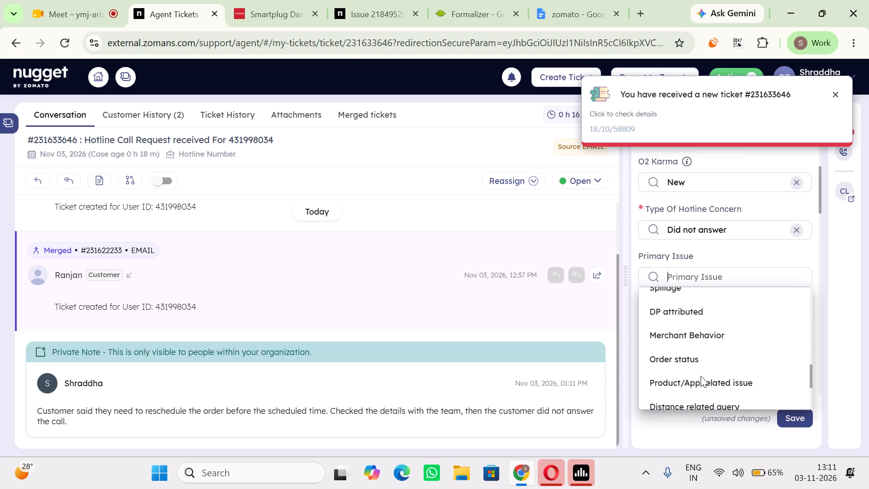
scroll(701, 376, up, 1)
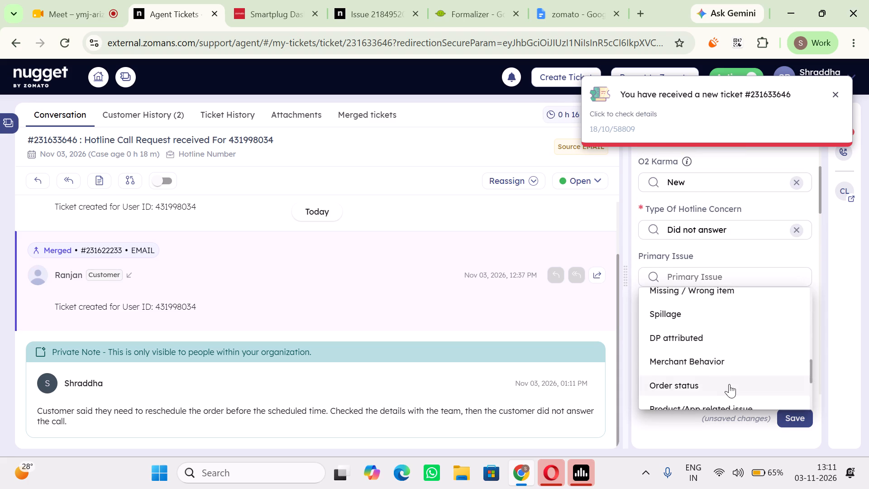
scroll(729, 384, down, 1)
click(707, 395)
scroll(707, 395, down, 1)
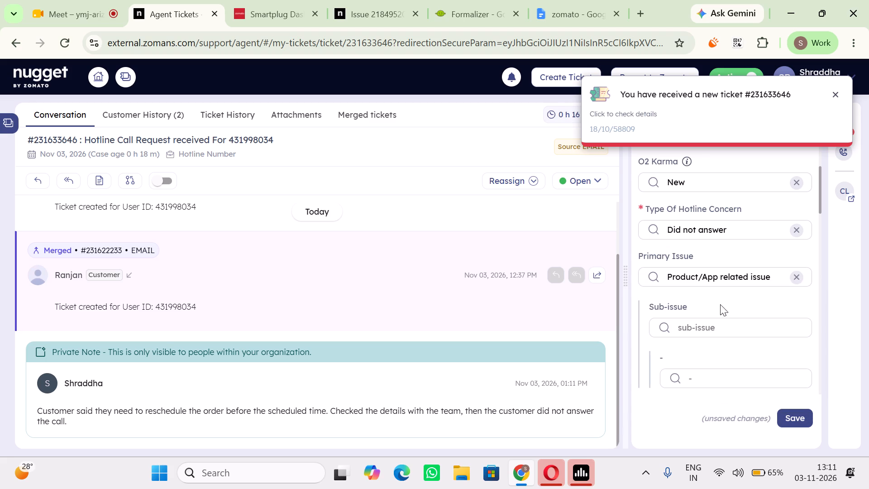
Change the hotline ticket's primary issue to Order status.
click(796, 280)
click(743, 278)
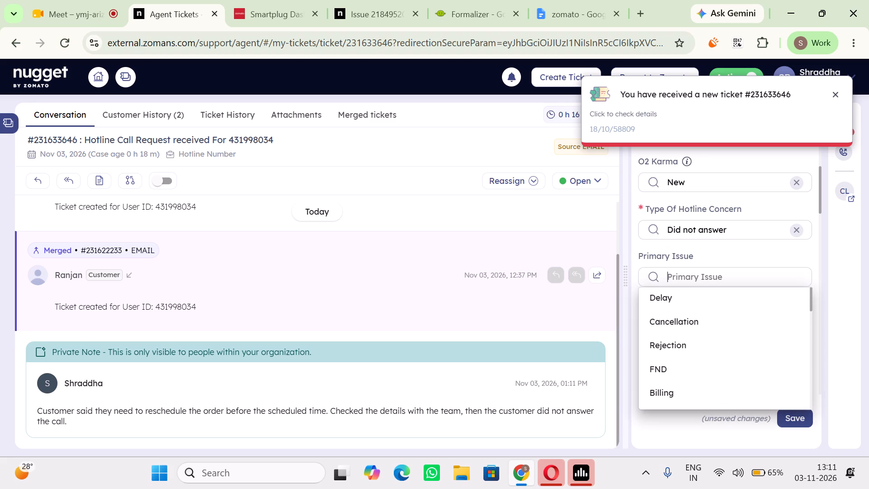
scroll(718, 319, down, 2)
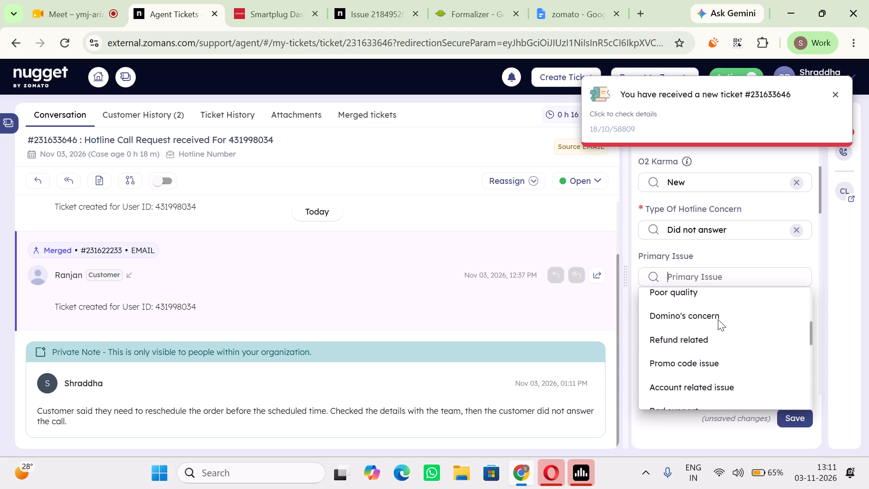
scroll(718, 319, down, 2)
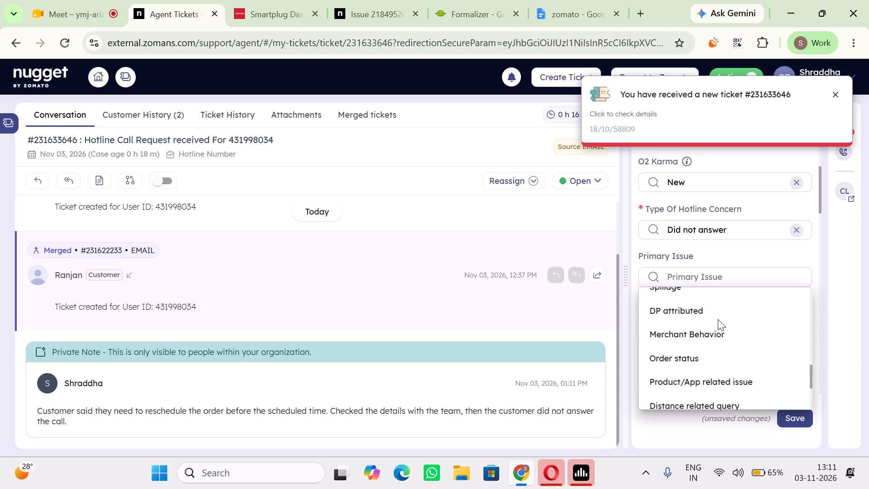
scroll(718, 319, down, 2)
scroll(692, 379, down, 1)
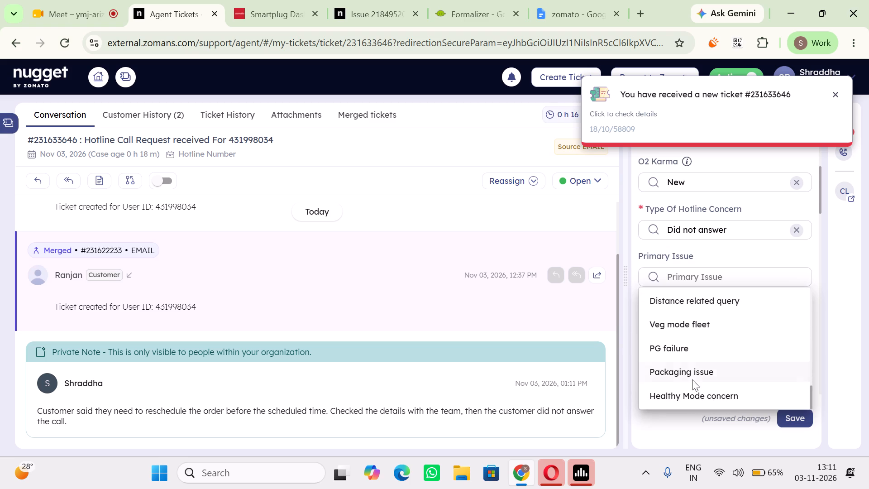
scroll(692, 379, down, 1)
scroll(692, 379, up, 3)
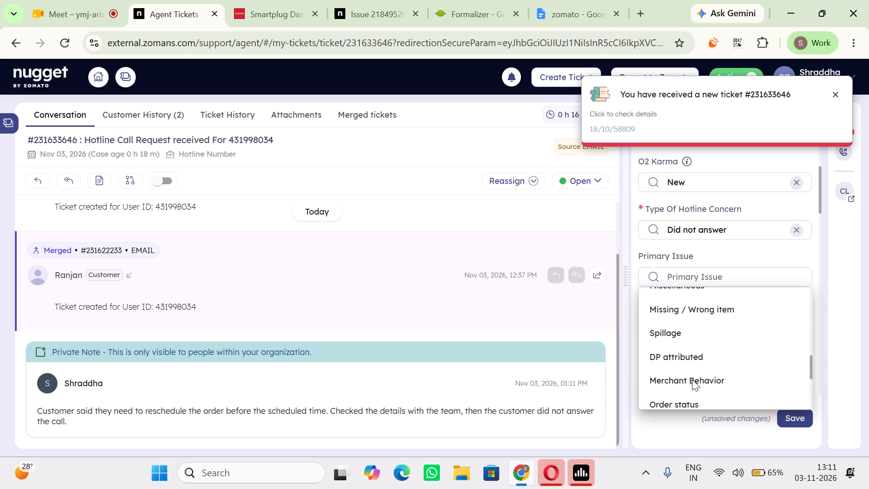
scroll(692, 379, up, 2)
key(s)
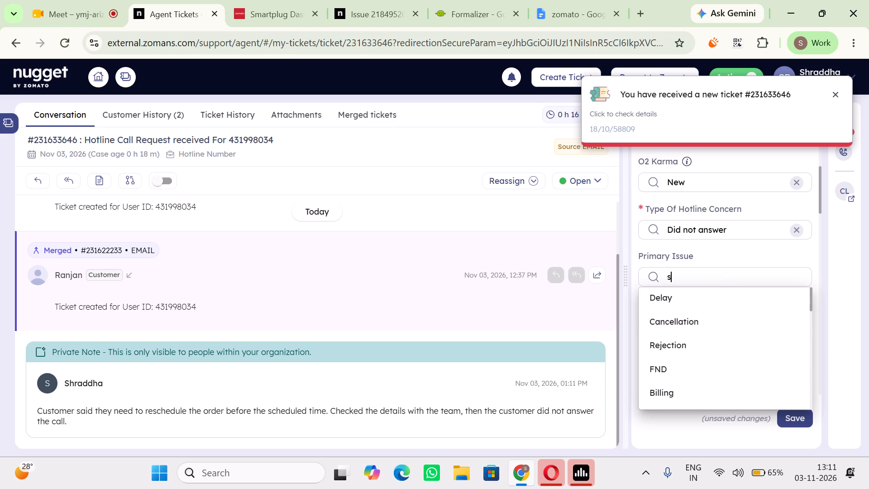
key(c)
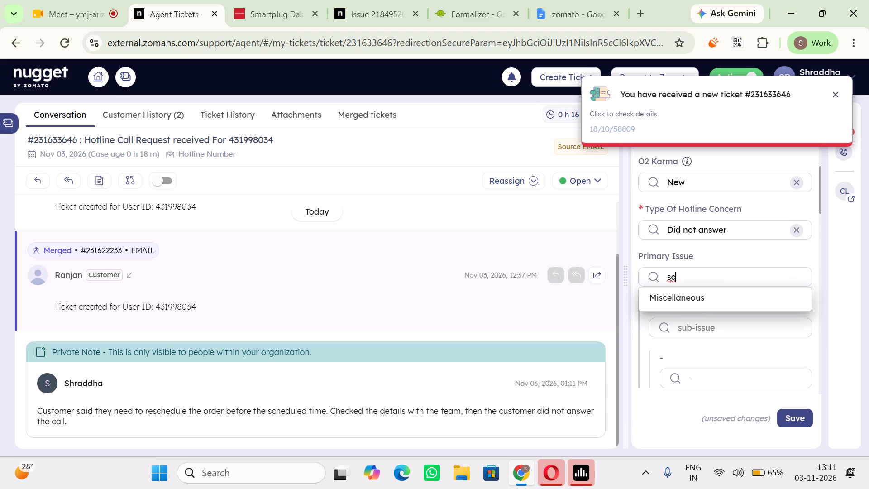
key(BackSpace)
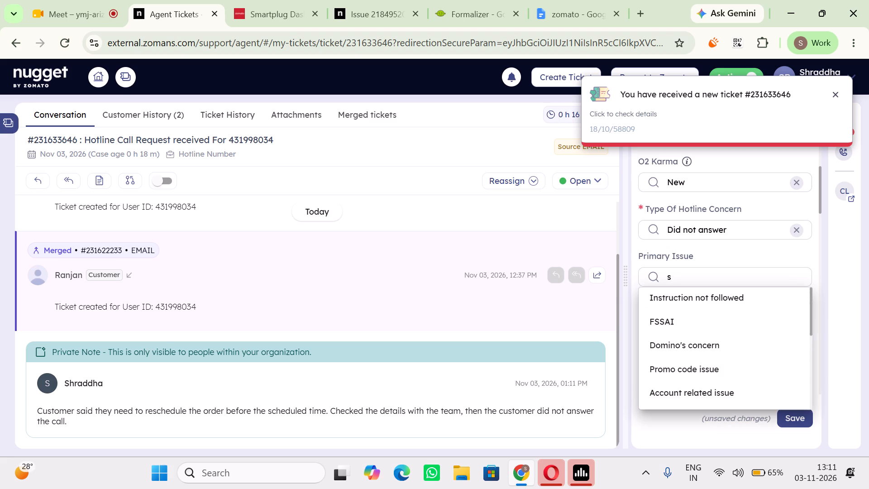
key(BackSpace)
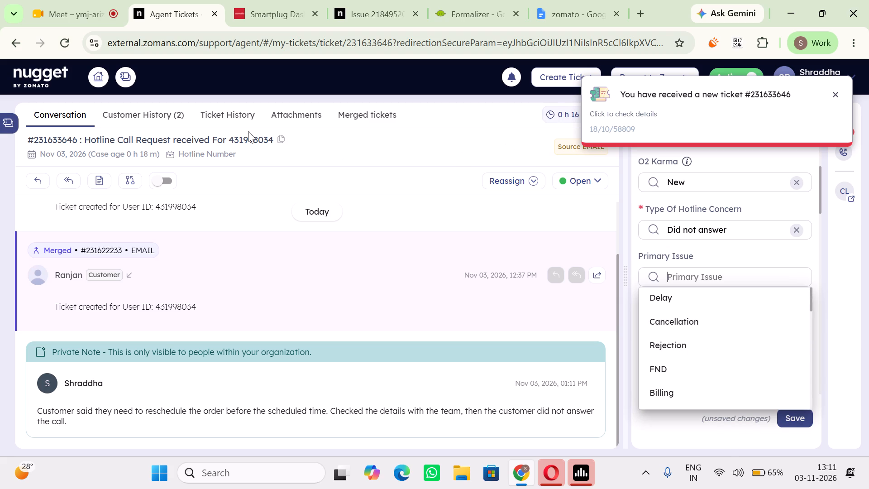
scroll(279, 327, down, 4)
scroll(279, 327, up, 5)
scroll(345, 330, down, 4)
scroll(722, 340, down, 2)
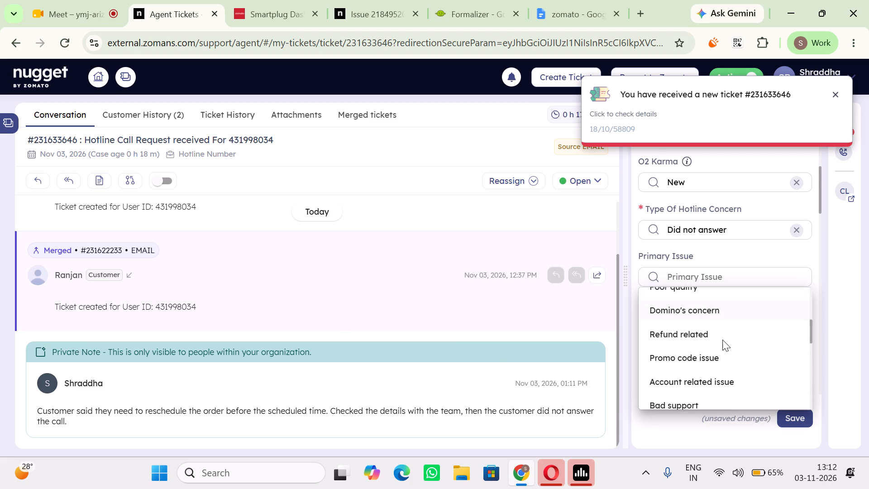
scroll(722, 340, down, 3)
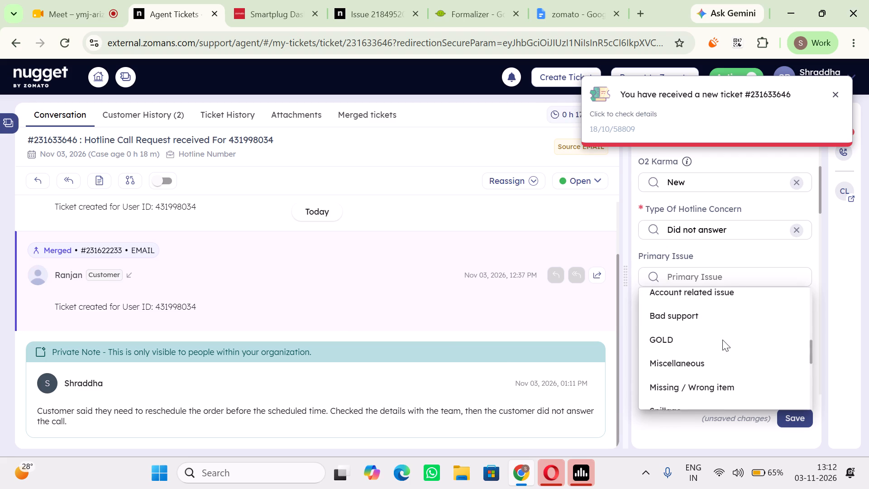
scroll(722, 340, down, 1)
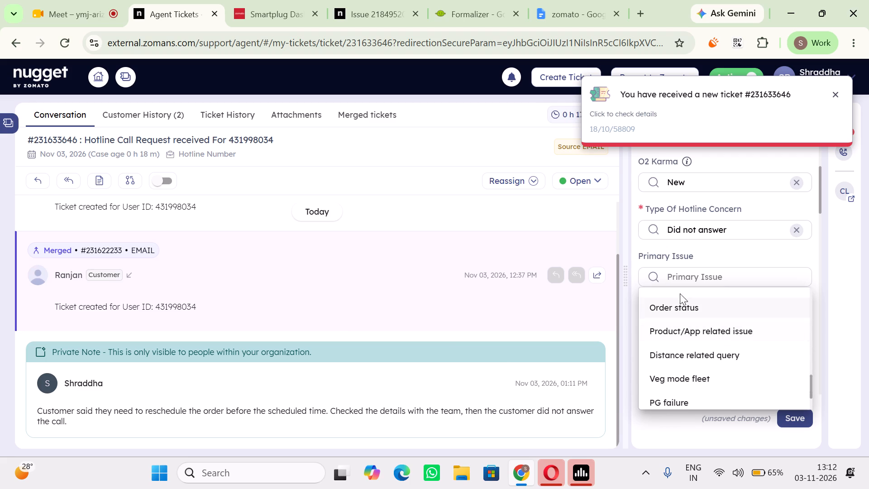
click(684, 306)
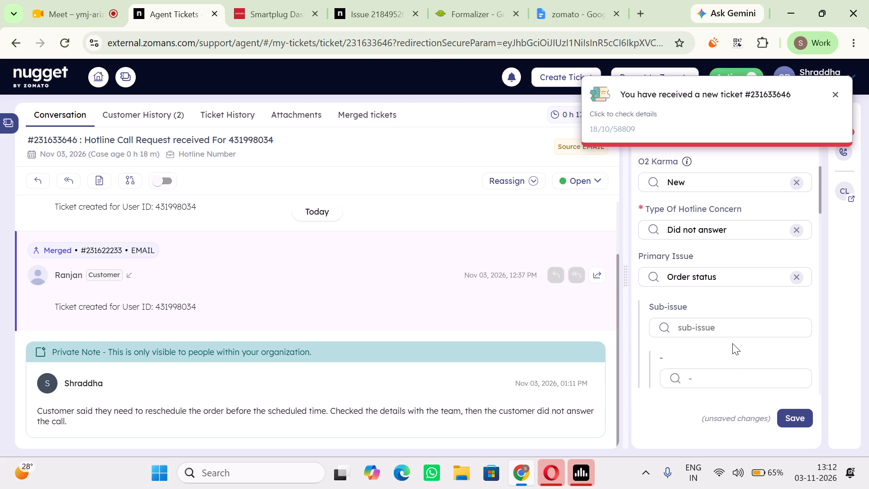
Check the available sub-issue options and save the ticket's updated issue fields.
click(721, 334)
scroll(636, 401, down, 2)
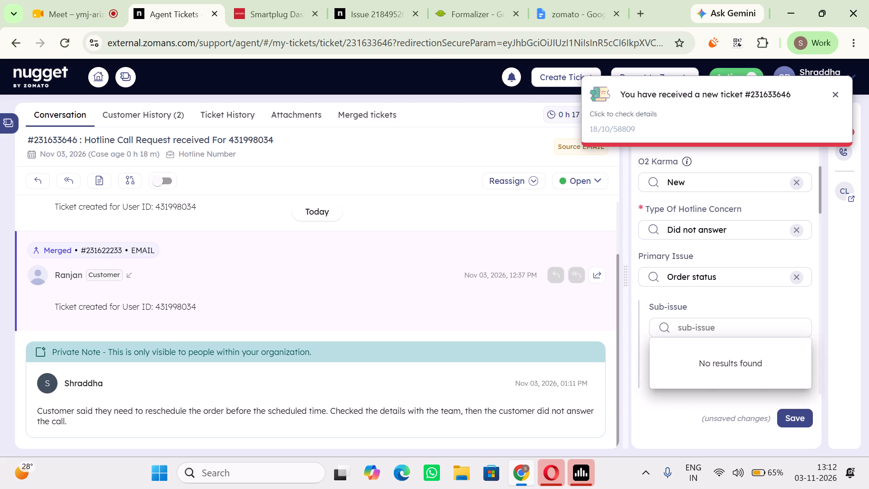
click(803, 304)
scroll(776, 331, down, 8)
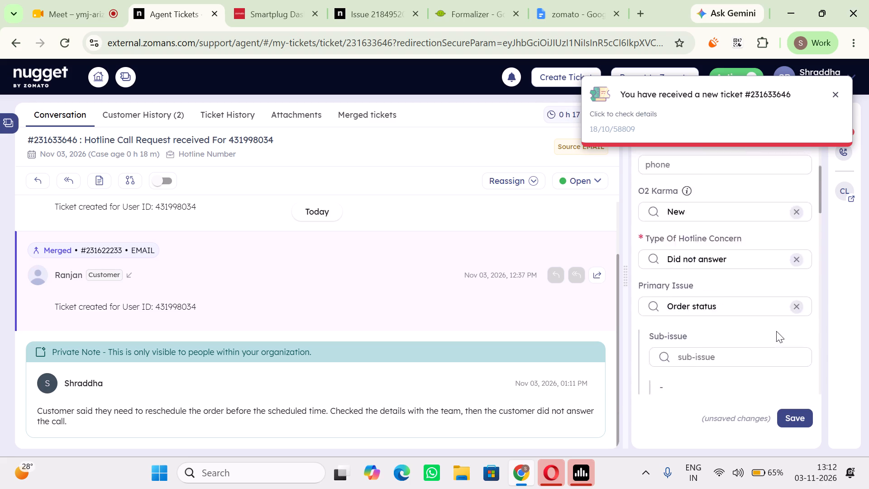
click(808, 420)
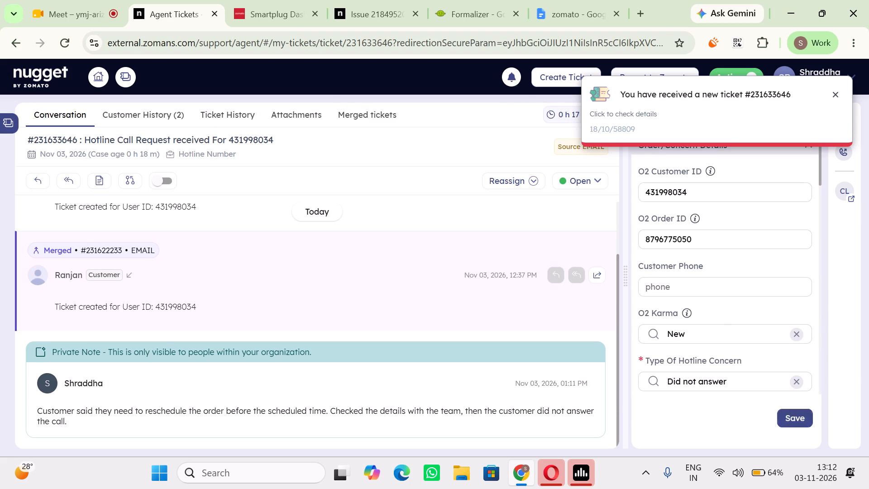
Change the hotline ticket's status to Closed and confirm it.
scroll(727, 279, up, 7)
click(599, 182)
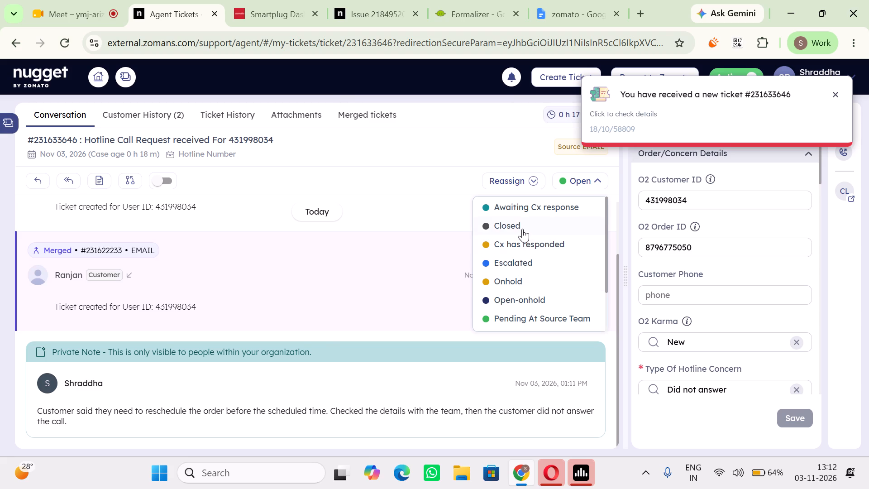
click(522, 229)
click(587, 292)
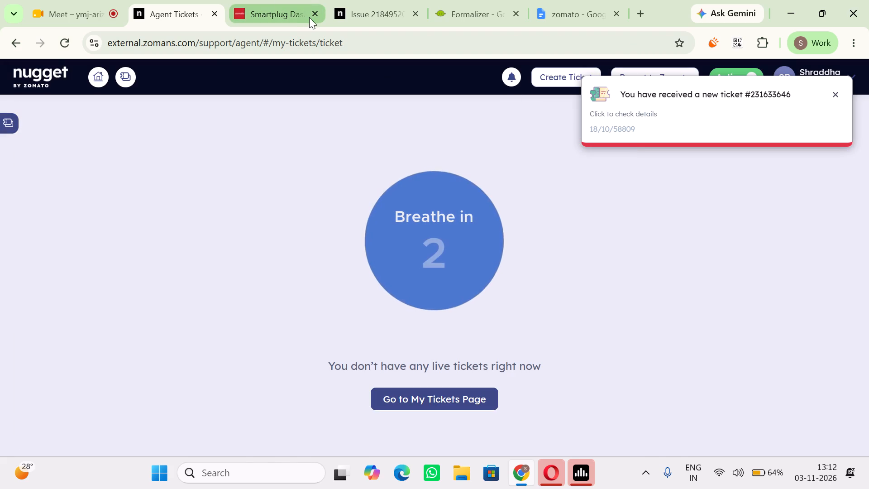
Close the Smartplug dashboard and issue pages used for the finished ticket, and dismiss the new-ticket notification.
click(313, 14)
click(313, 14)
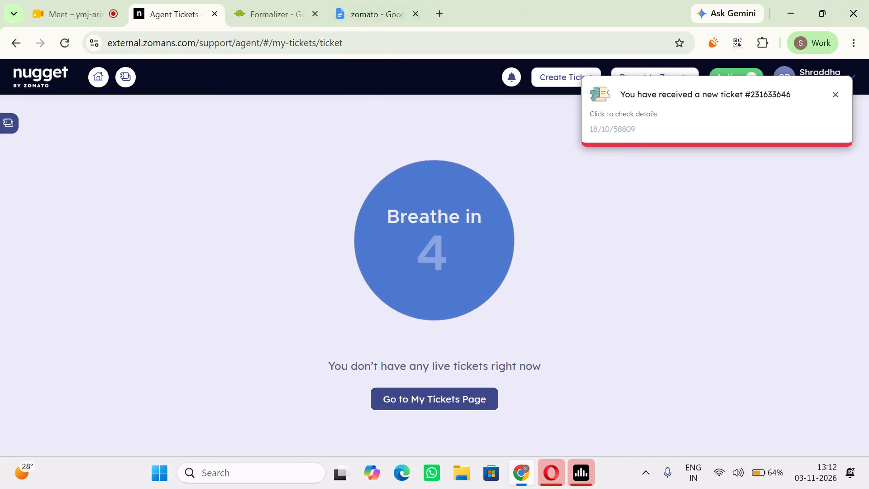
click(841, 97)
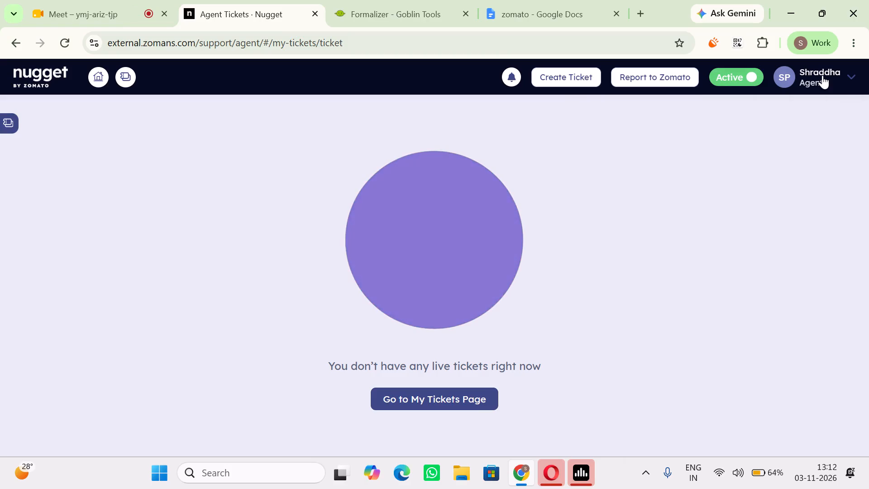
Open the agent's Productivity Hours report and review today's ticket figures and half-hourly trends.
click(822, 75)
click(741, 167)
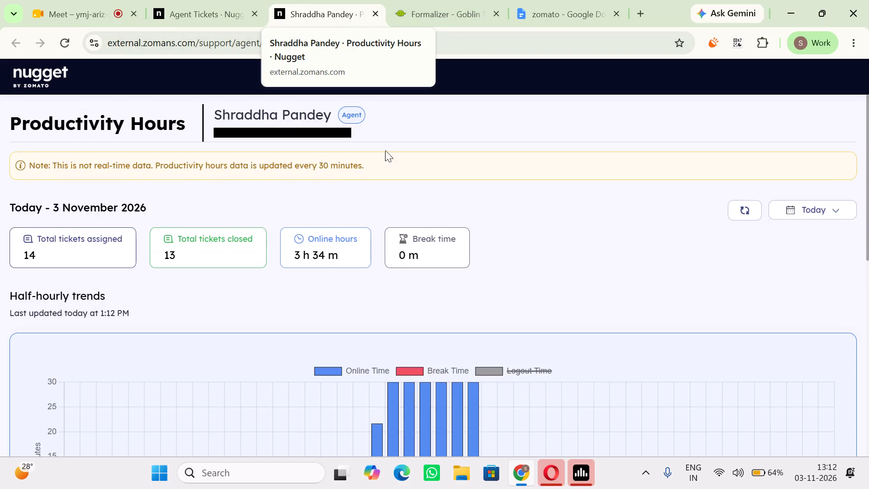
scroll(396, 204, down, 1)
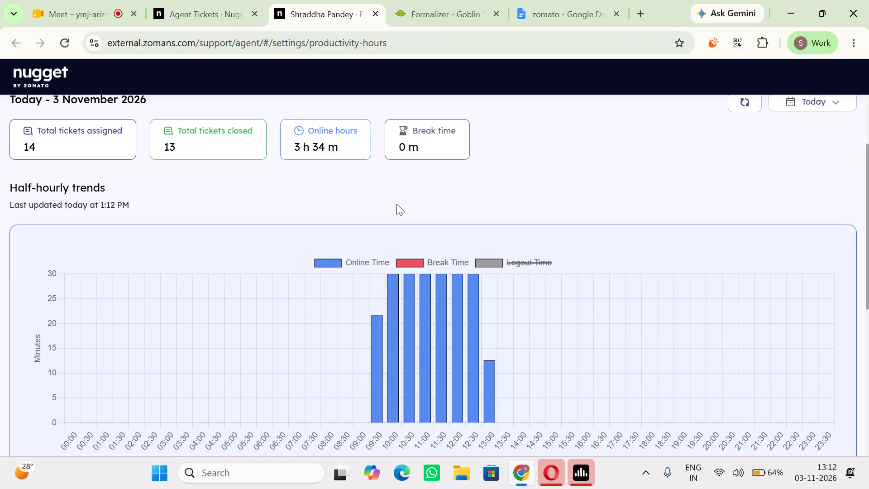
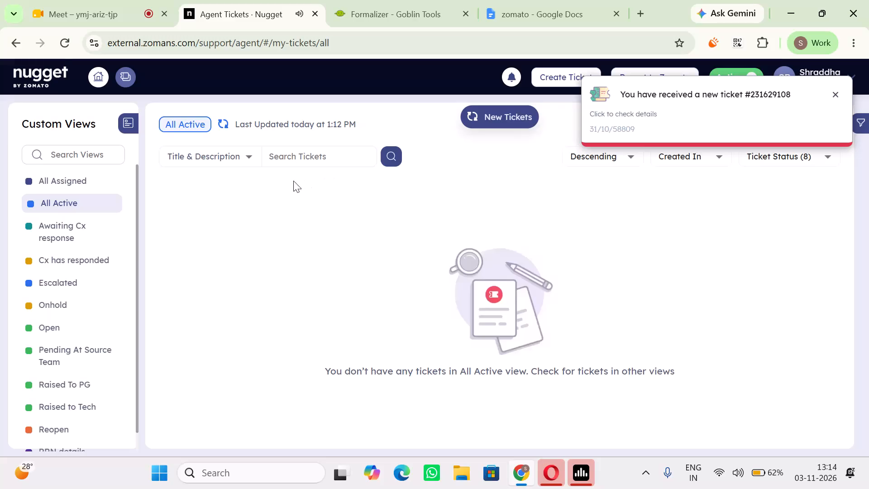
Refresh the active tickets list, open the new hotline call request ticket #231629108, and dismiss its notification.
click(230, 124)
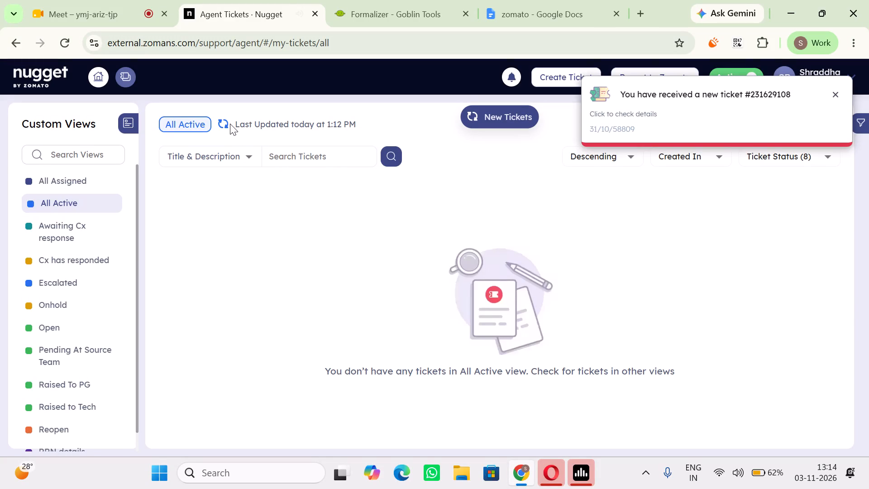
click(224, 117)
click(506, 117)
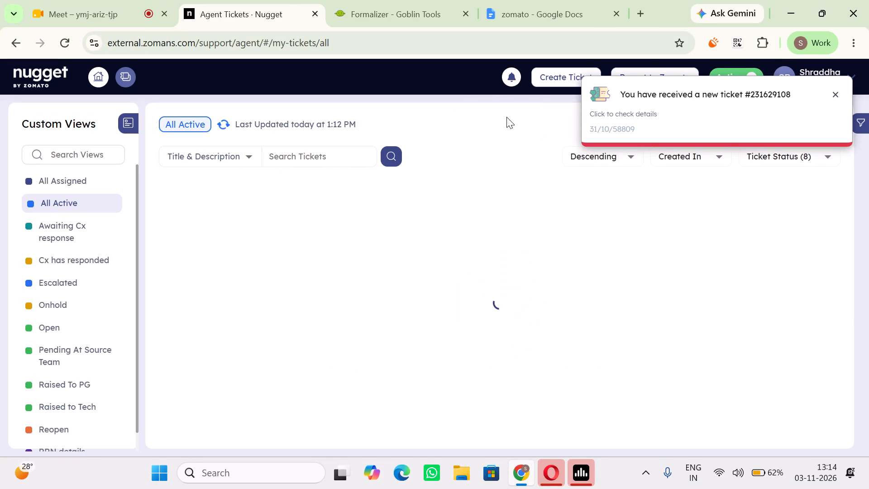
click(554, 201)
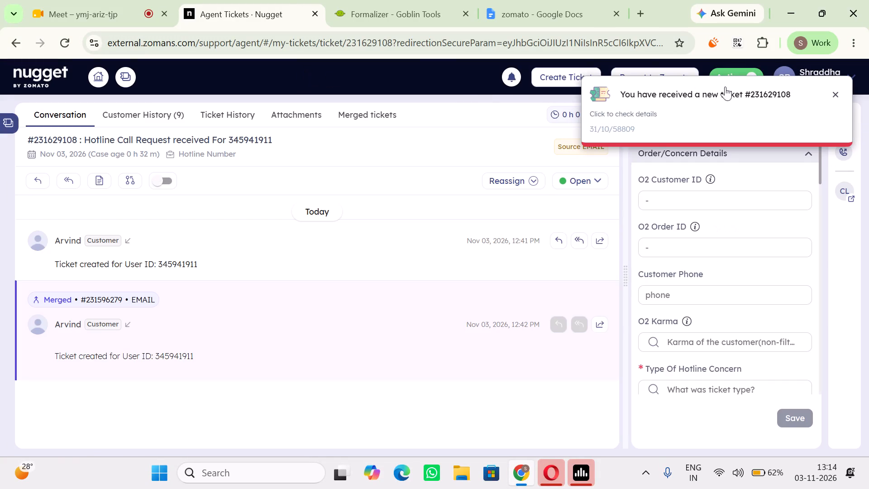
click(838, 99)
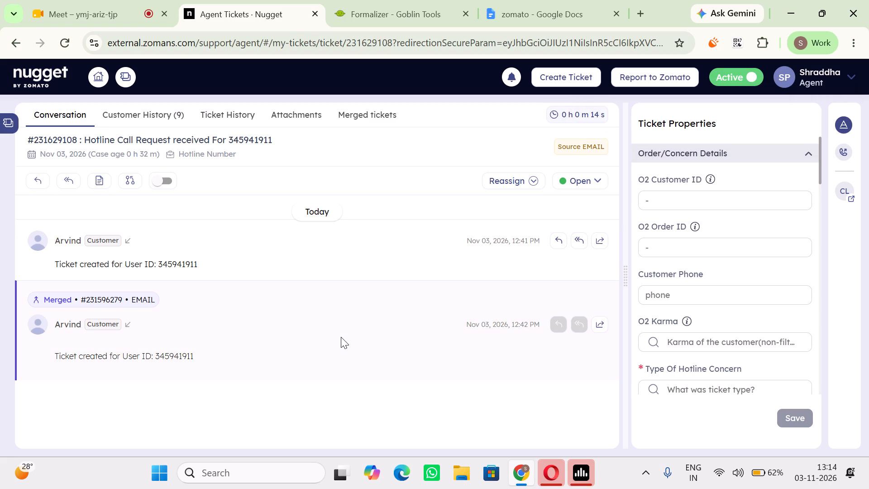
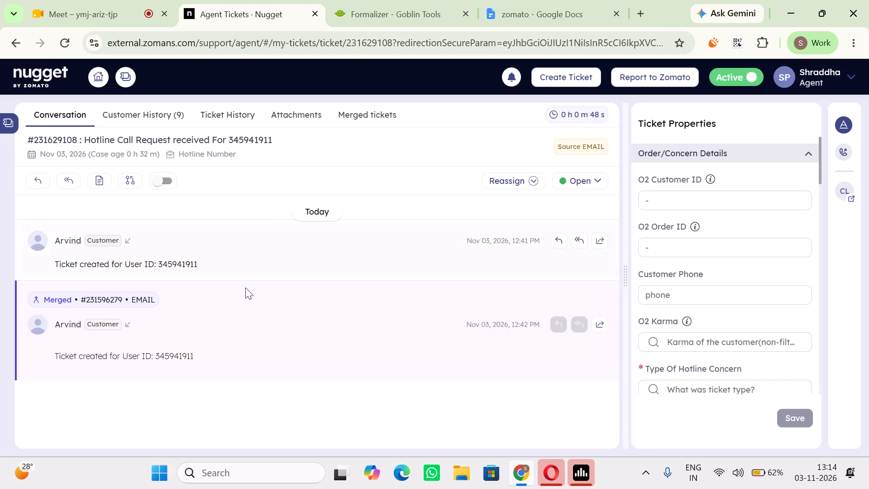
Copy the customer's user ID from the ticket message into the O2 Customer ID property and save the ticket properties.
triple_click(168, 262)
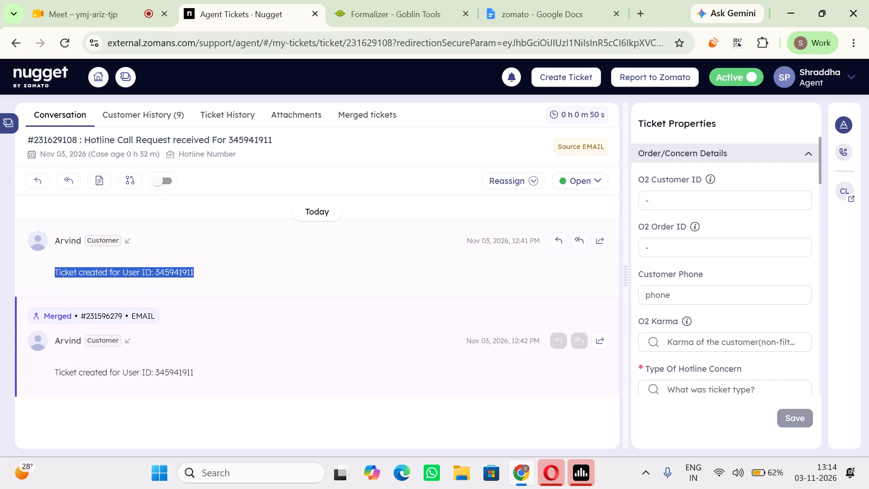
triple_click(176, 268)
double_click(176, 268)
double_click(185, 274)
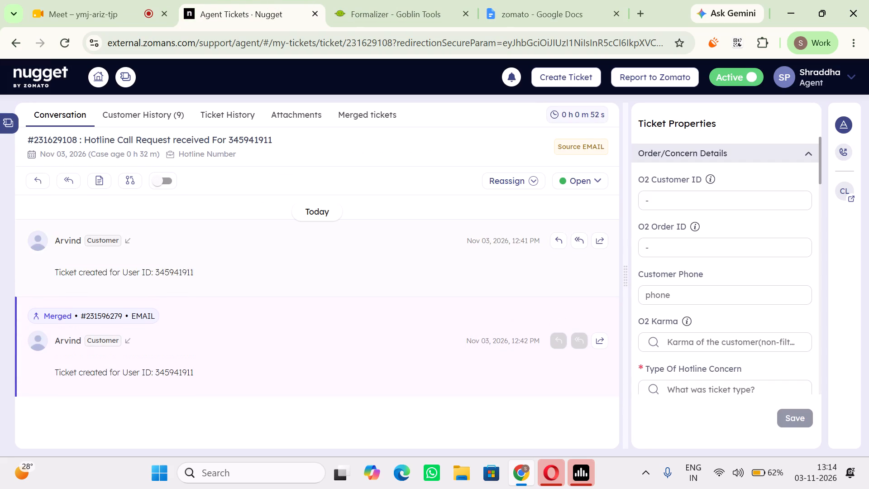
key(ctrl+c)
scroll(185, 274, up, 5)
click(693, 203)
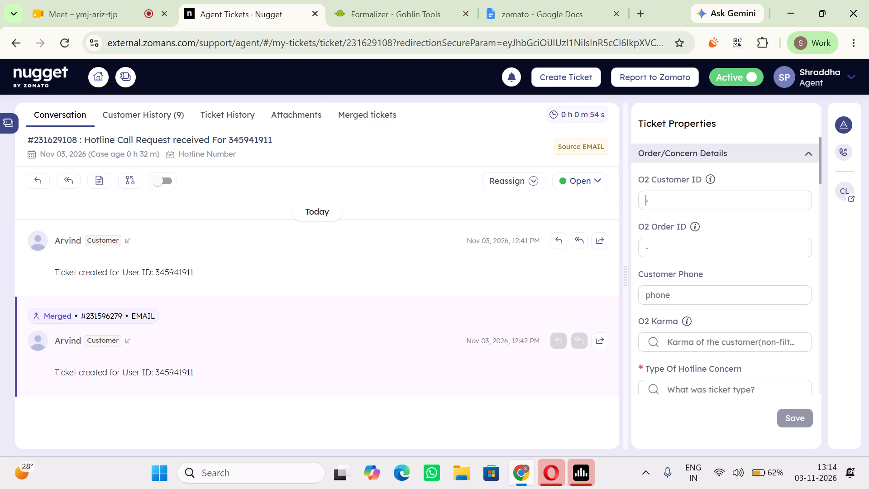
key(ctrl+v)
scroll(707, 311, up, 7)
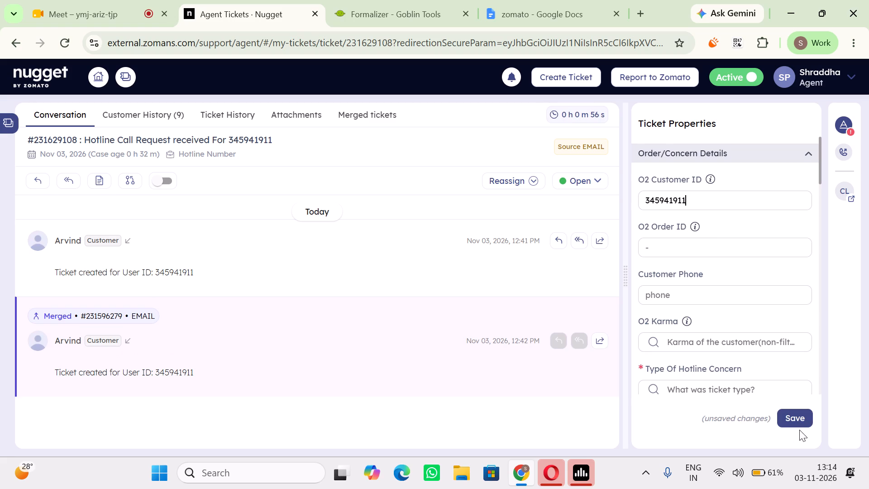
click(795, 417)
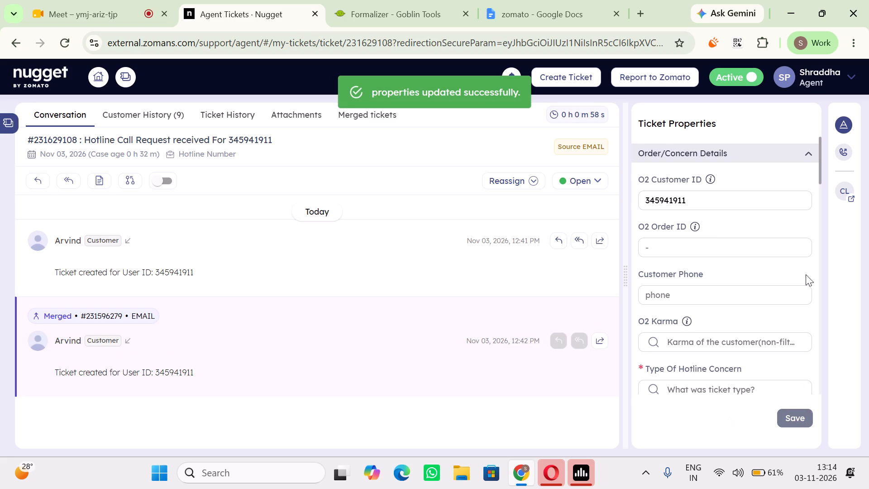
click(841, 193)
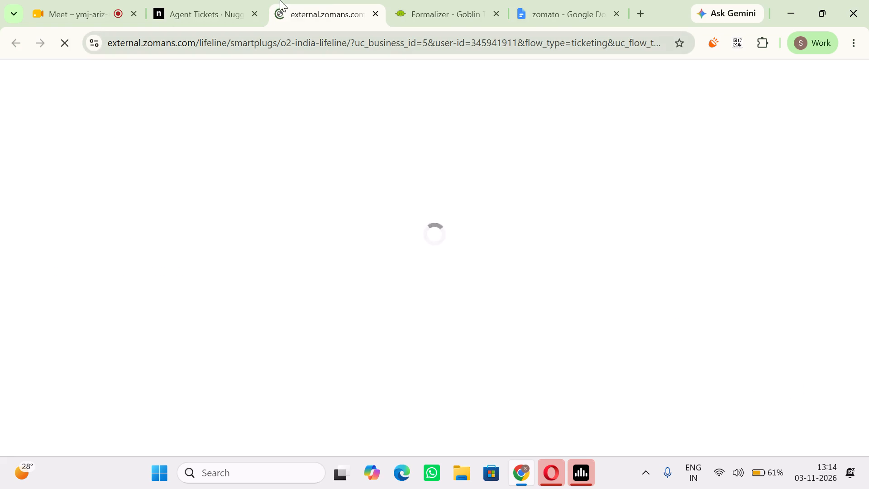
click(224, 0)
click(348, 0)
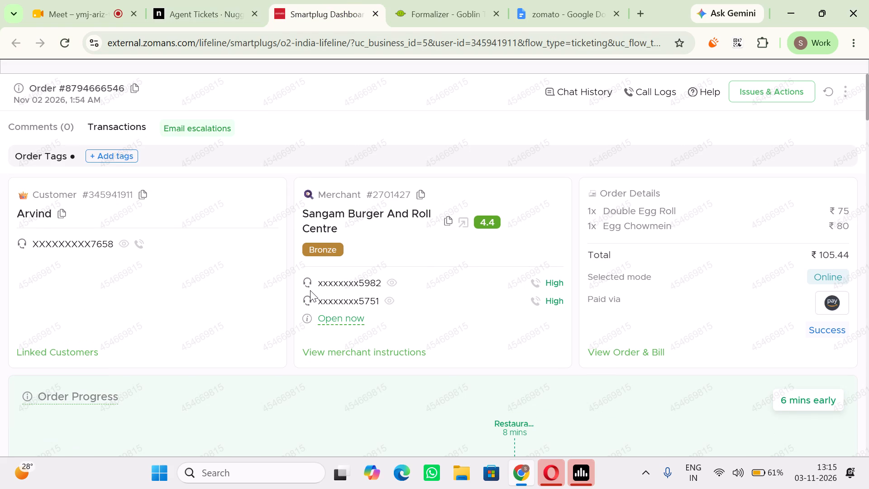
click(101, 145)
click(574, 86)
click(251, 0)
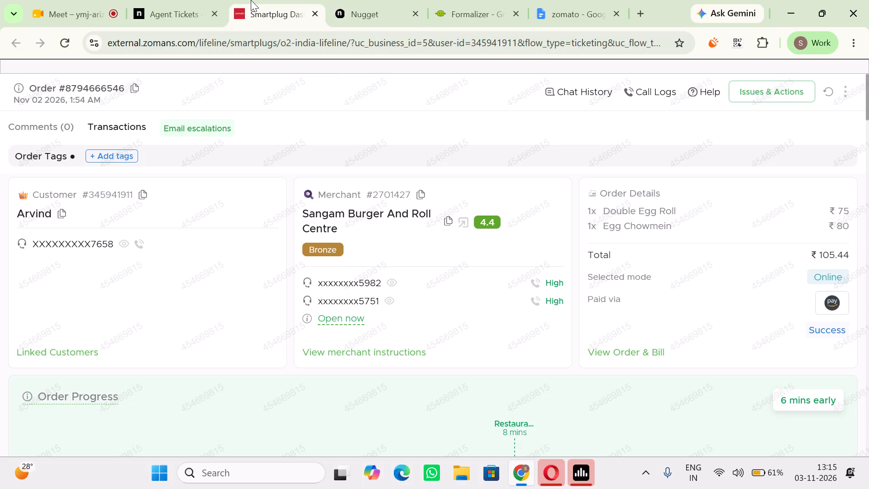
click(379, 0)
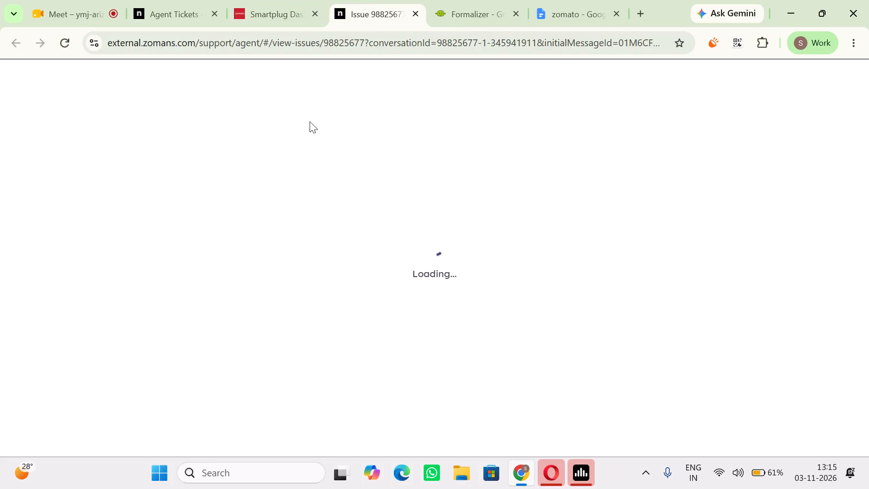
click(309, 0)
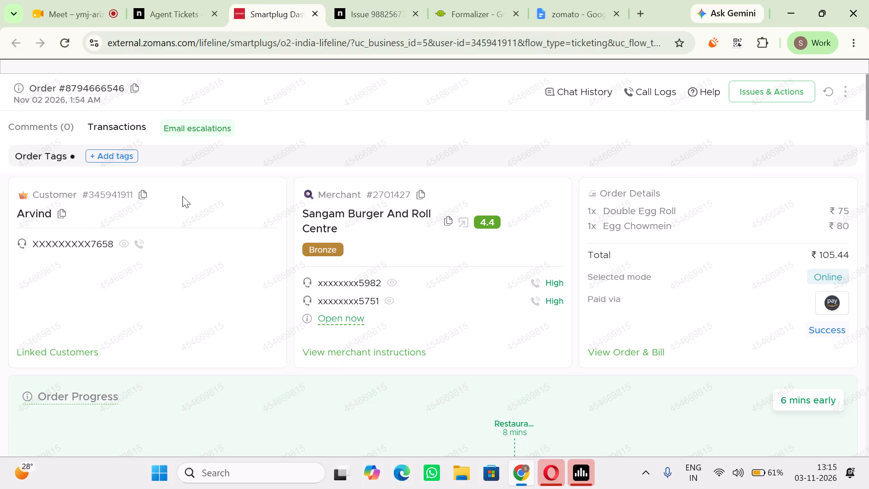
click(100, 156)
text(ho)
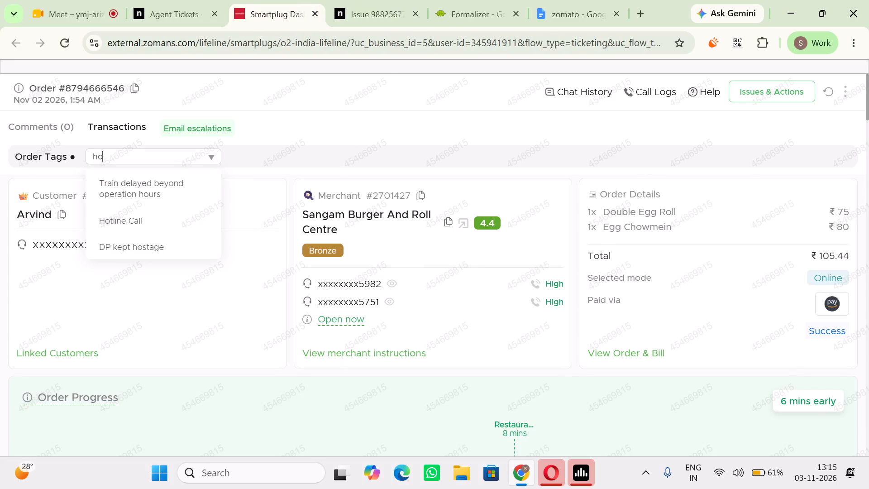
click(137, 213)
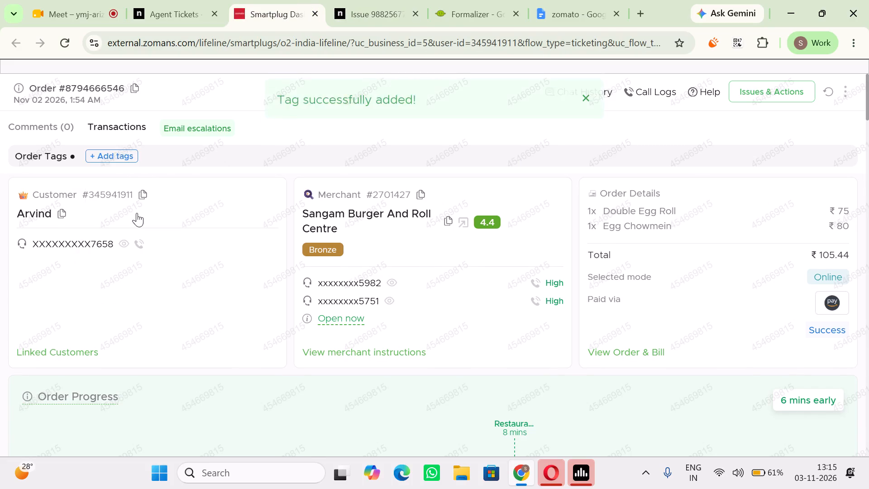
Read through the customer's chat history for the Sangam Burger And Roll Centre order to examine the reported issues and the replies given.
click(338, 0)
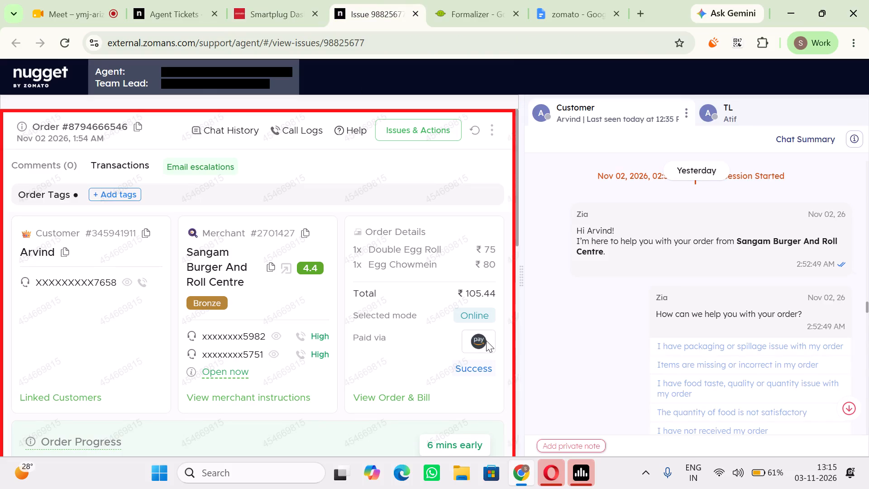
click(282, 0)
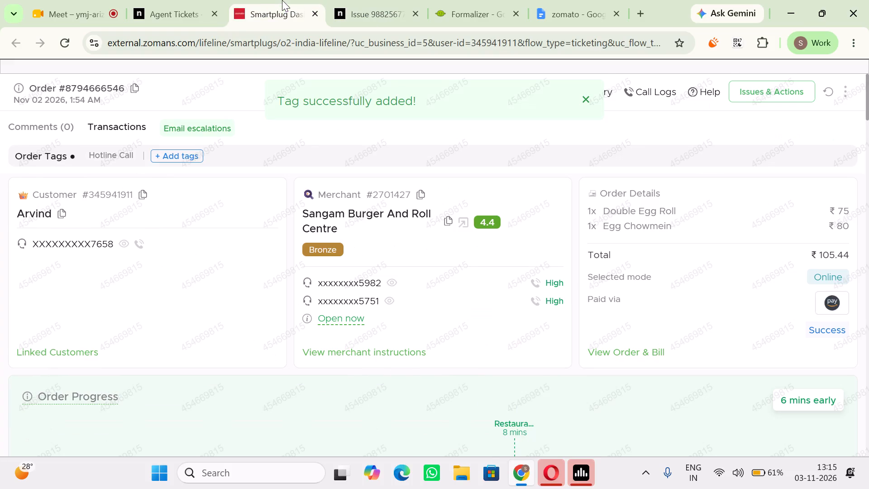
click(384, 0)
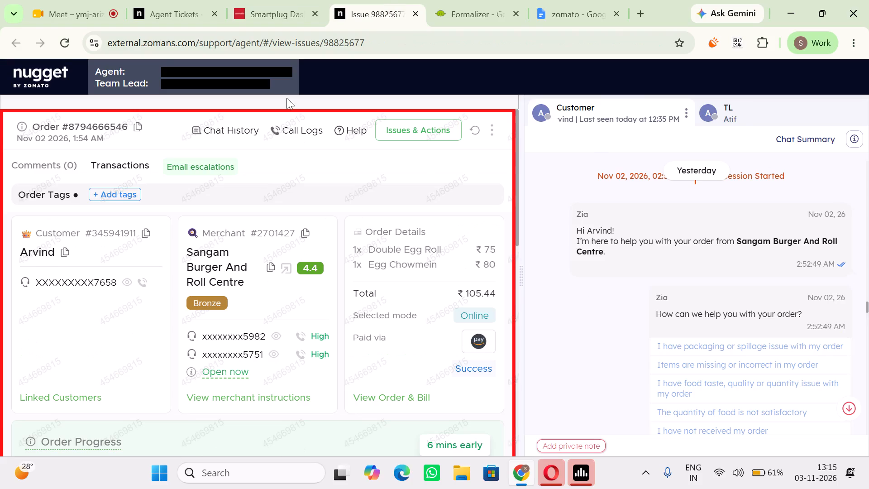
click(411, 12)
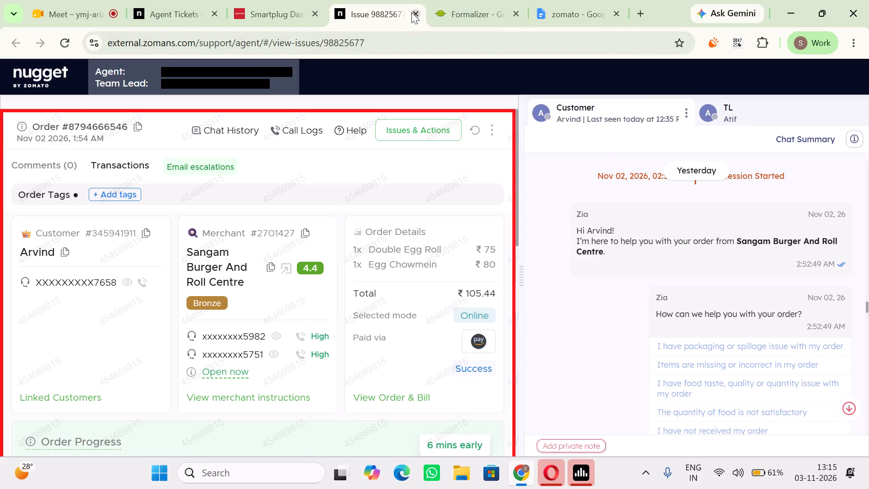
click(589, 91)
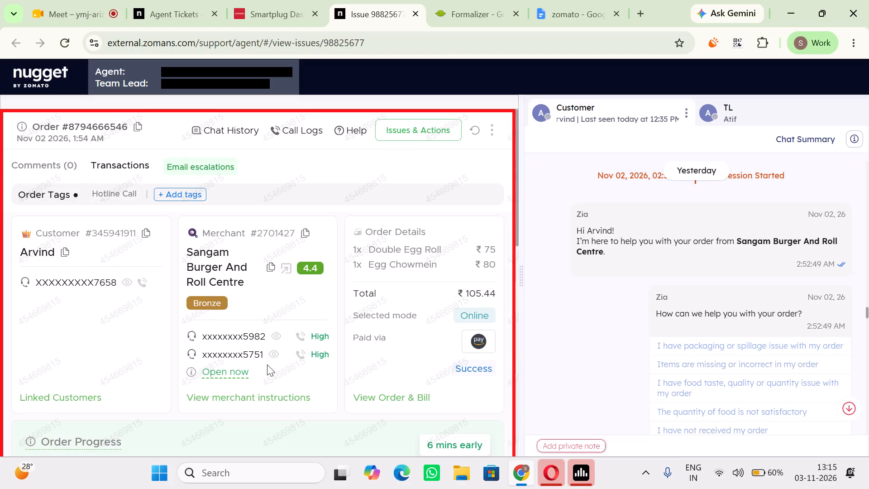
scroll(618, 360, down, 3)
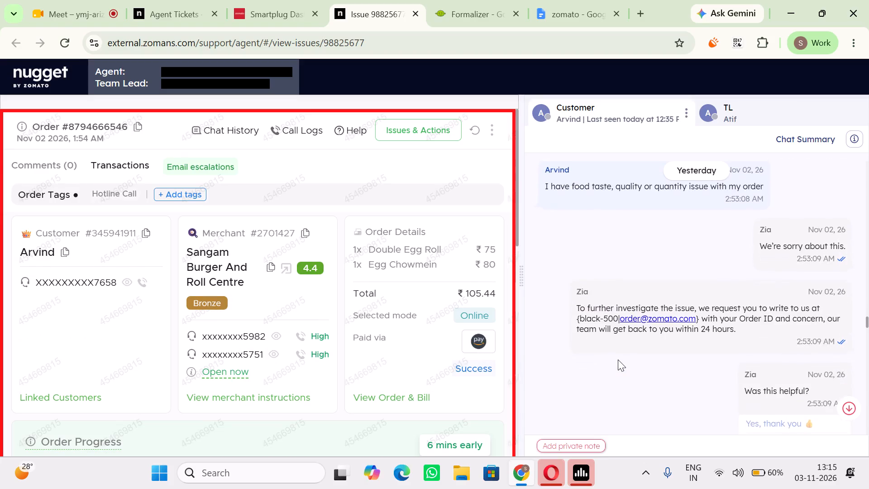
scroll(618, 360, down, 6)
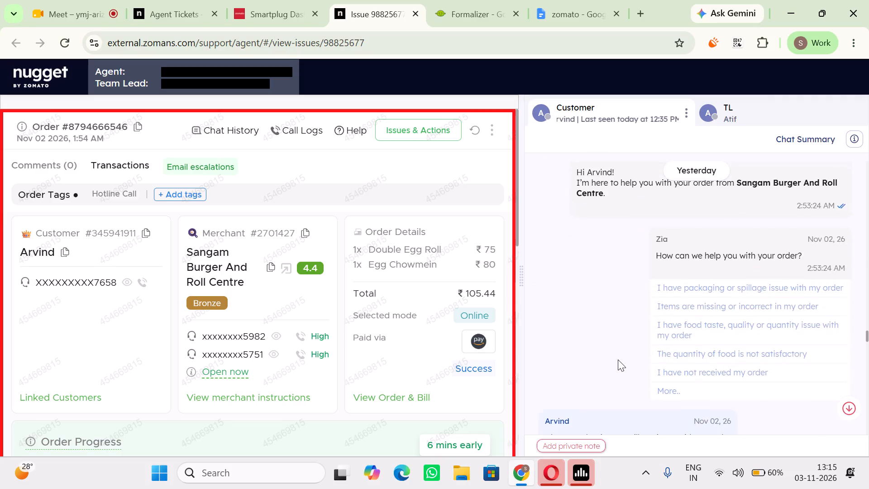
scroll(618, 360, down, 6)
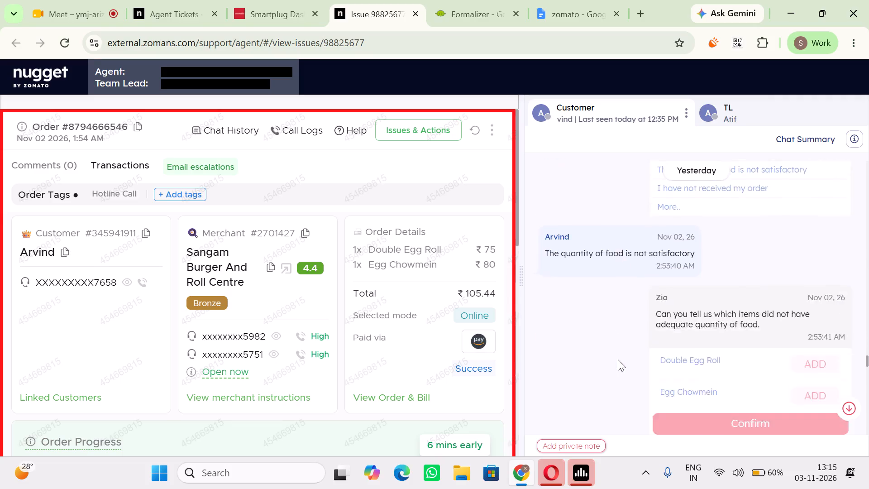
scroll(618, 360, down, 1)
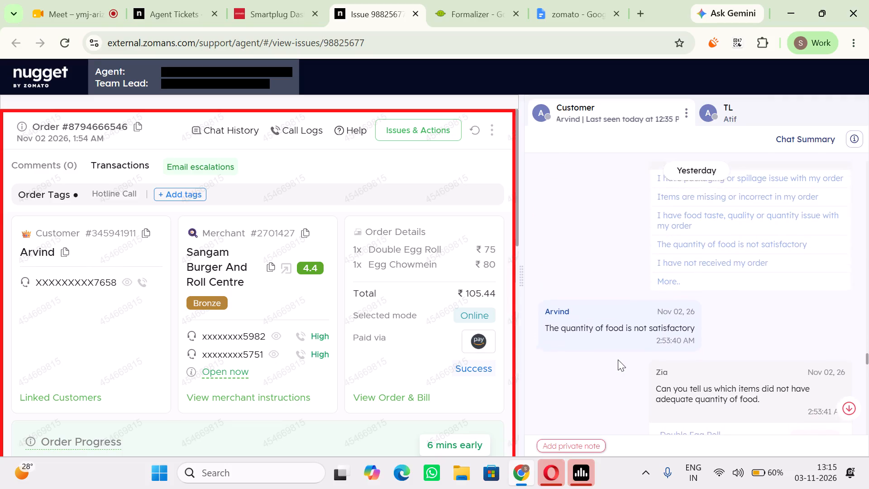
scroll(618, 360, down, 2)
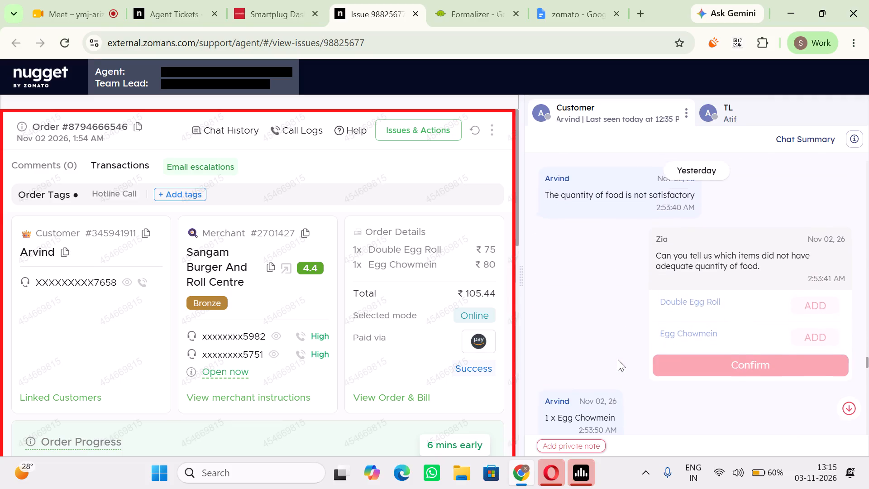
scroll(618, 360, down, 6)
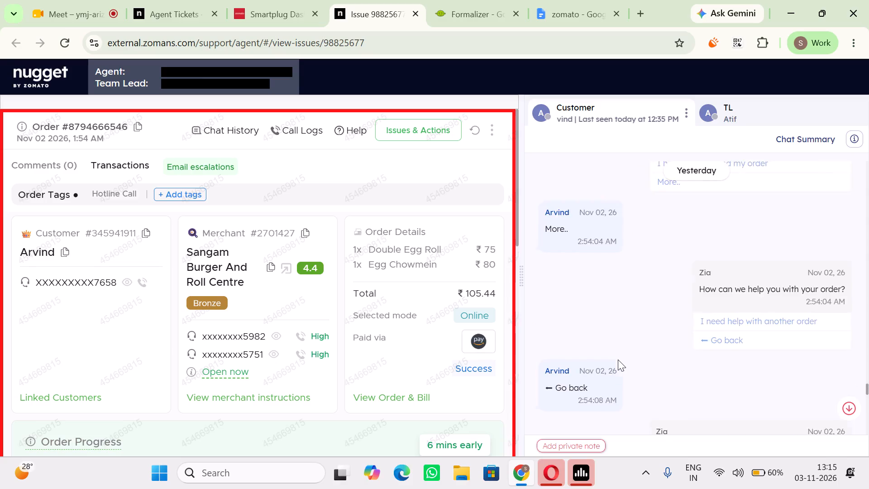
scroll(618, 360, down, 9)
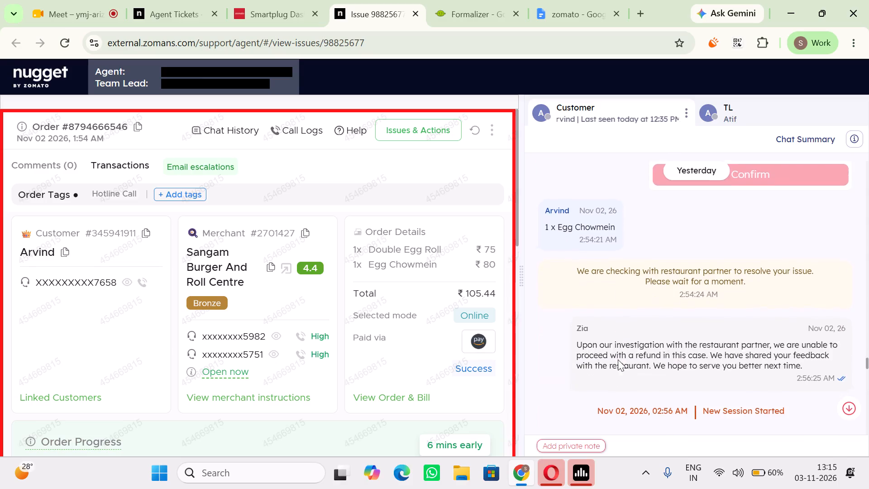
scroll(618, 360, down, 6)
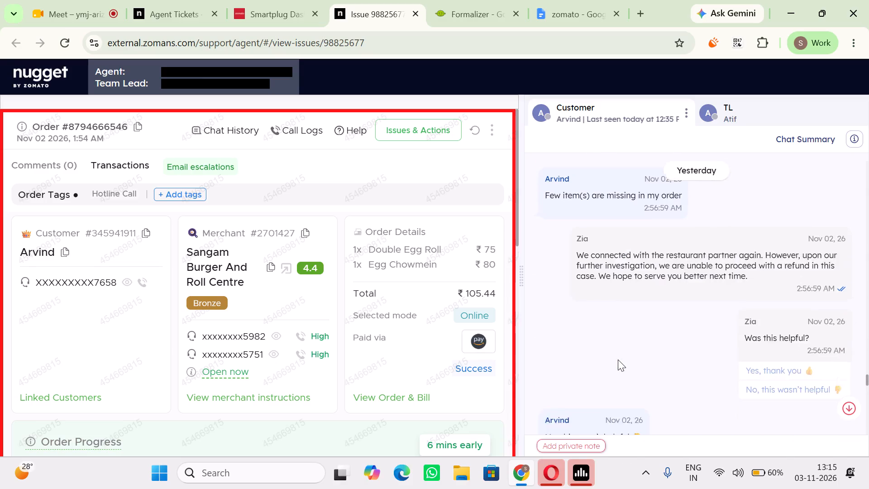
scroll(618, 360, down, 3)
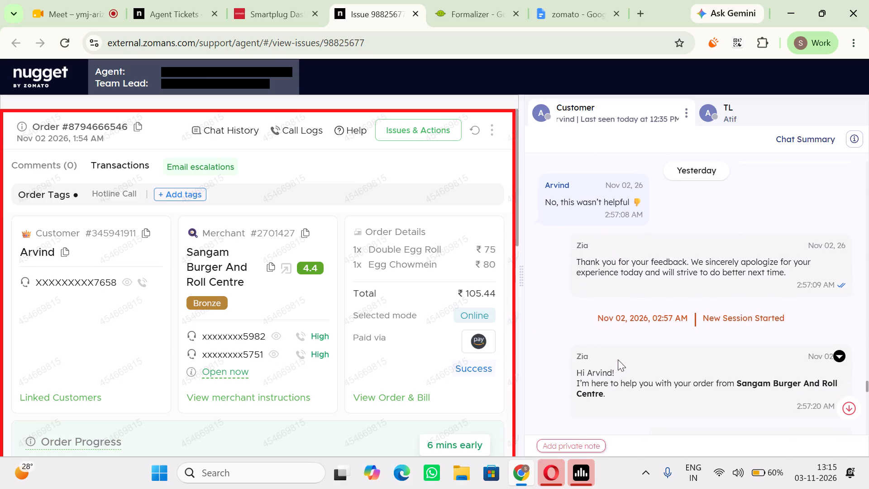
scroll(618, 360, down, 4)
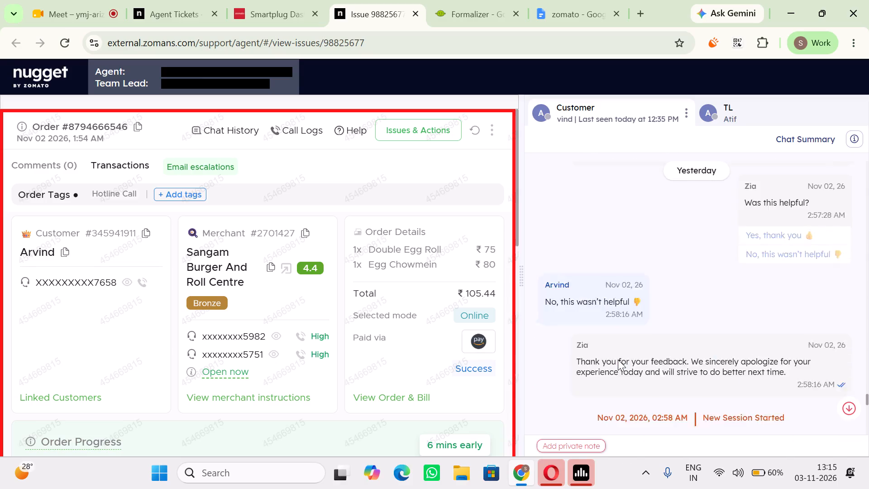
scroll(618, 360, down, 19)
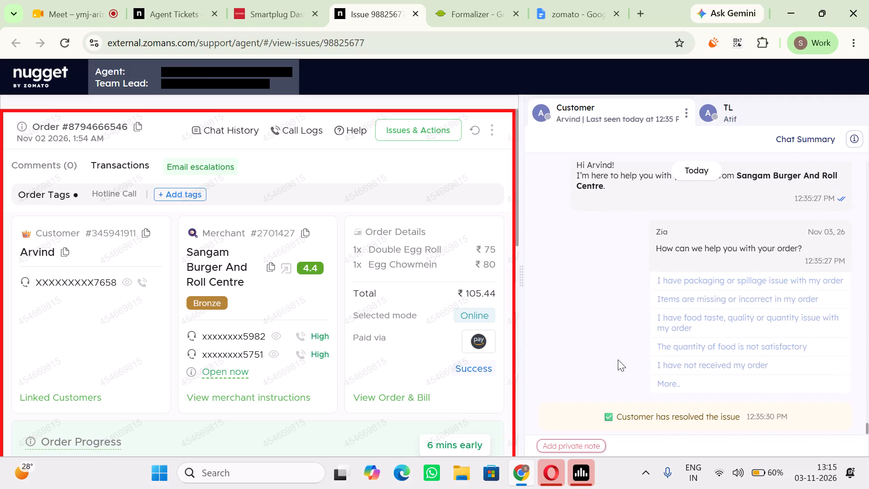
scroll(618, 360, down, 6)
scroll(618, 360, up, 14)
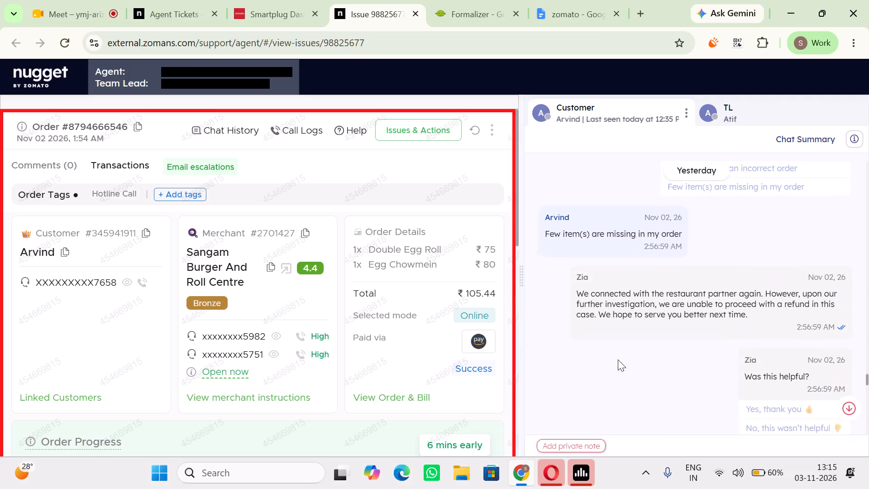
scroll(618, 360, up, 3)
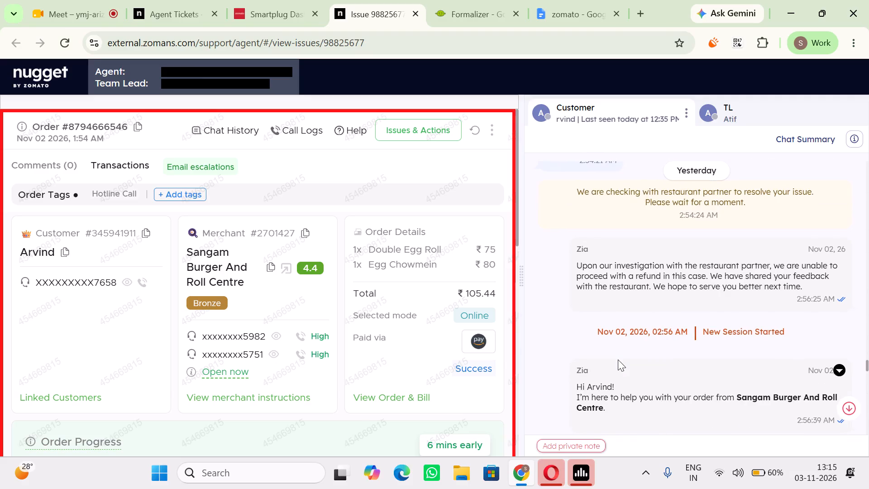
scroll(618, 360, up, 3)
scroll(618, 360, down, 1)
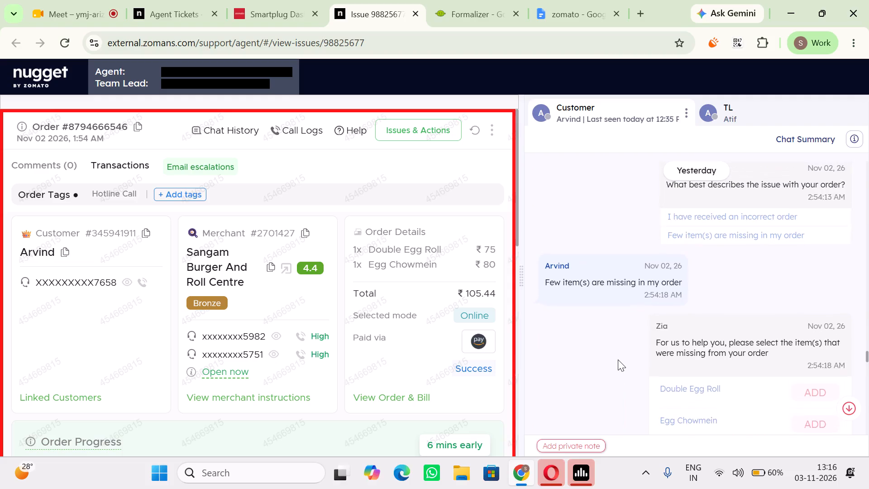
scroll(618, 360, down, 5)
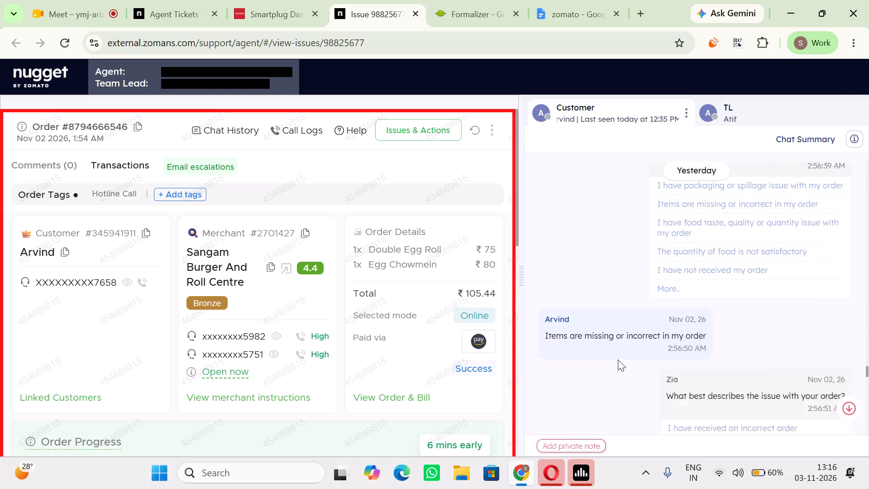
scroll(618, 360, down, 5)
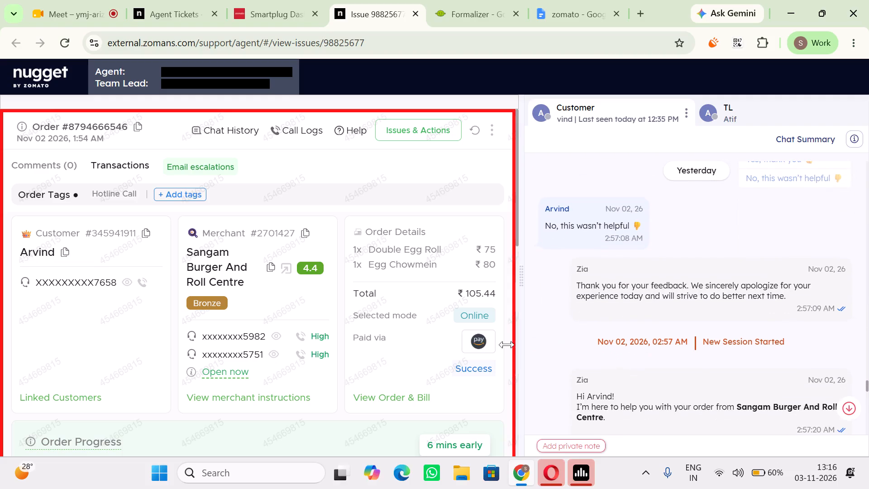
scroll(640, 400, down, 3)
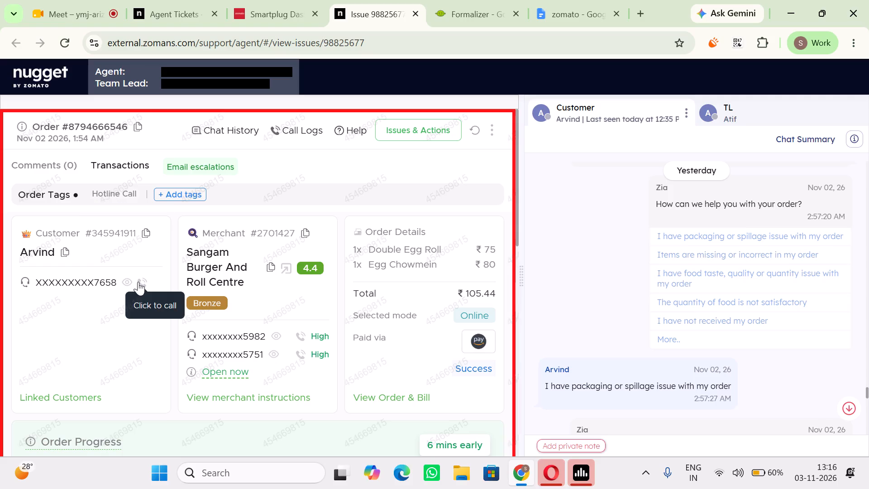
click(207, 0)
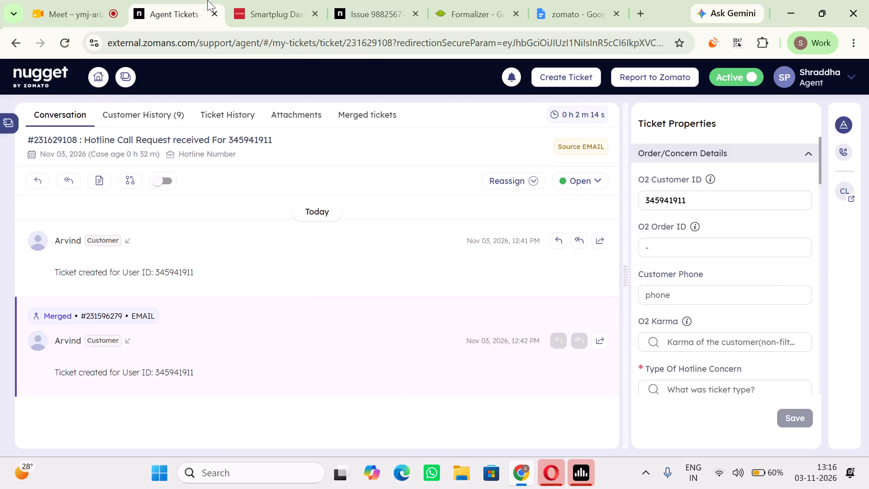
click(287, 0)
click(347, 0)
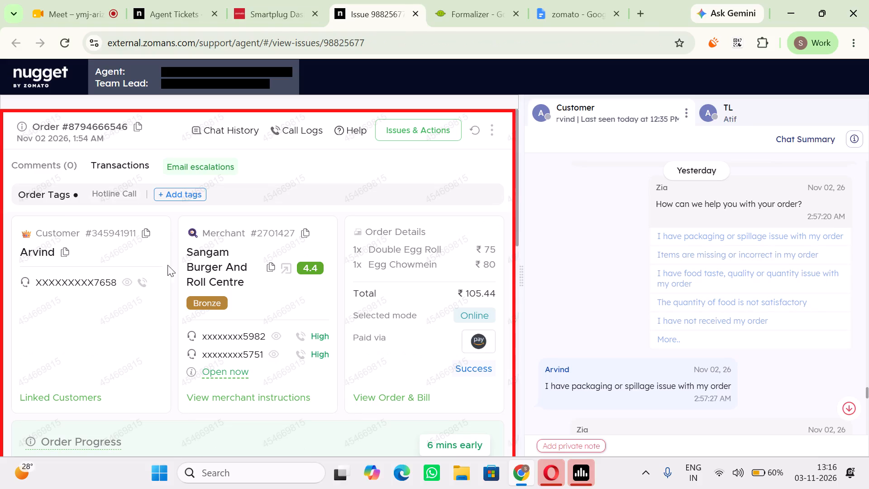
click(147, 281)
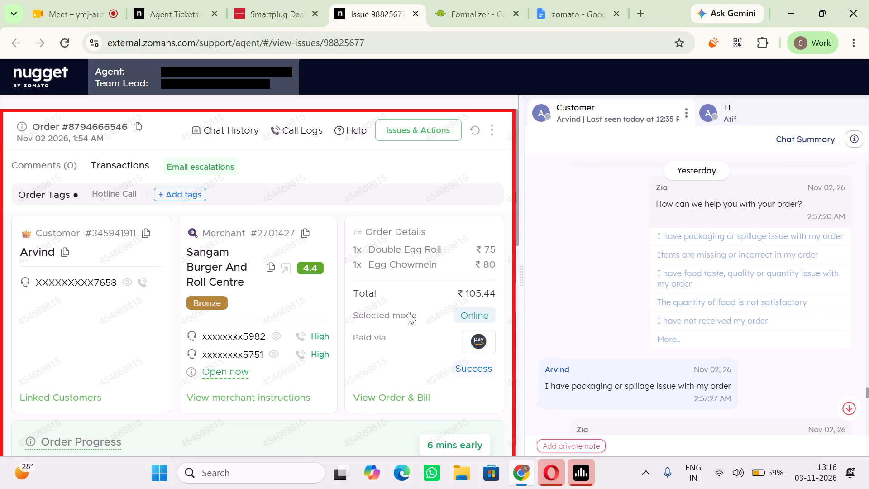
click(140, 282)
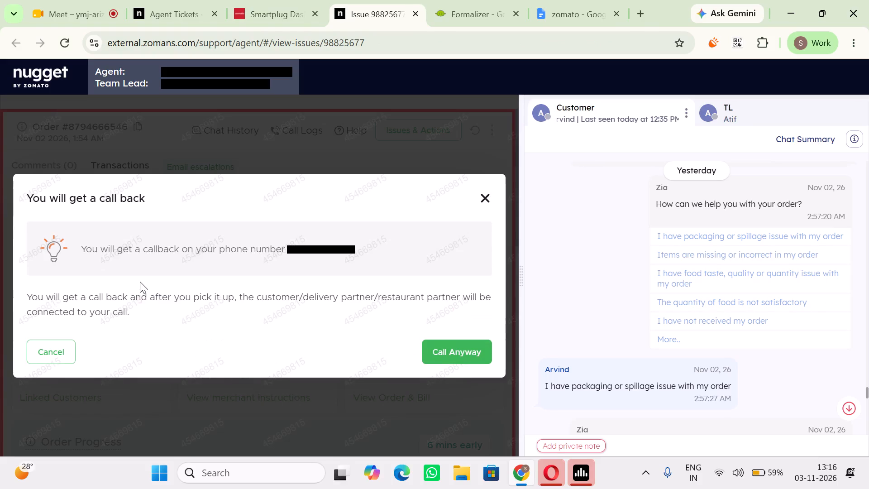
click(478, 365)
click(473, 359)
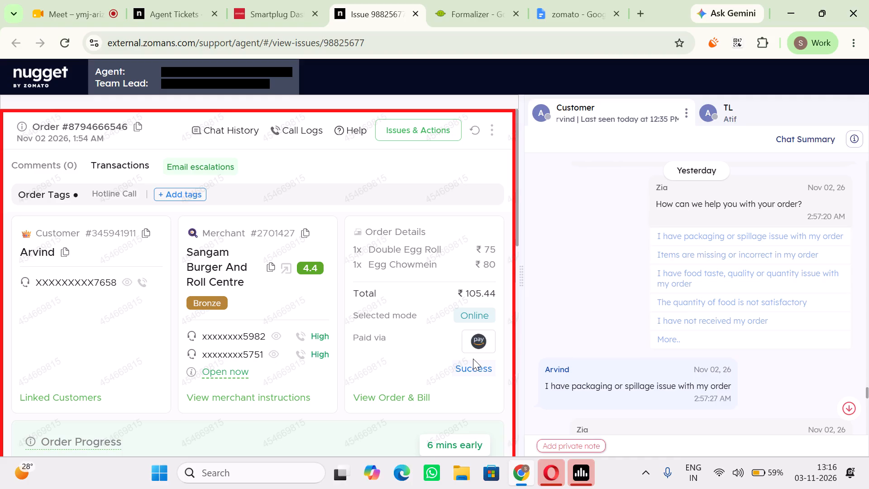
Read back and forth through the customer's chat sessions, examining the issues reported for the Sangam Burger And Roll Centre order and older orders.
scroll(611, 316, up, 1)
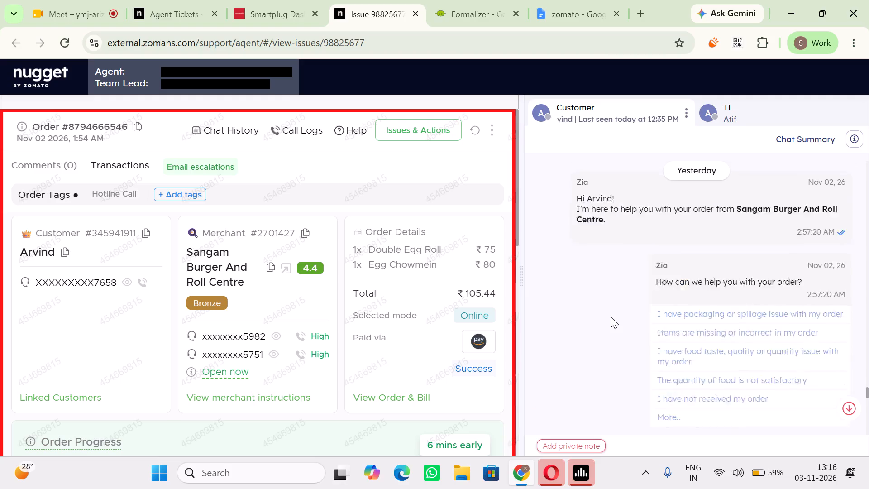
scroll(611, 316, up, 6)
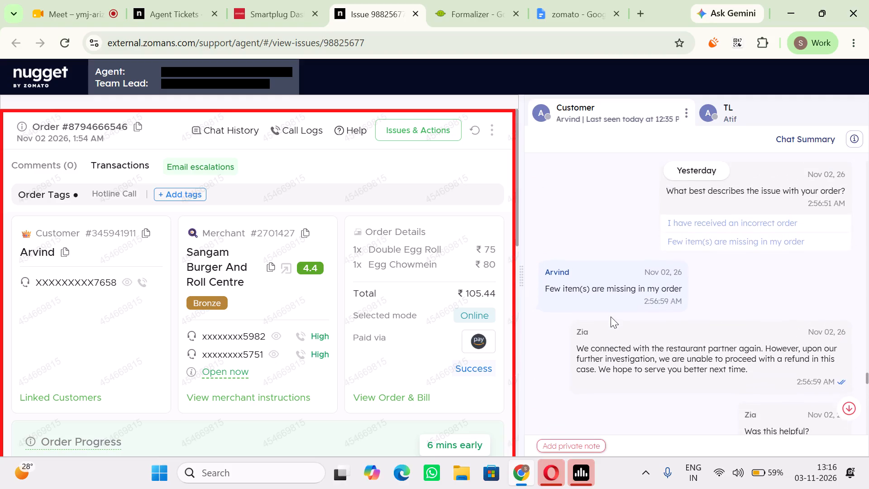
scroll(611, 316, up, 8)
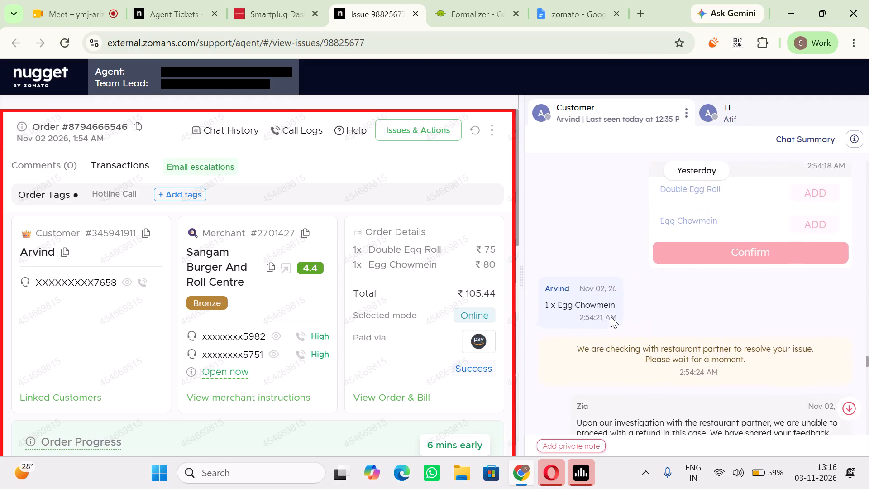
scroll(611, 316, up, 9)
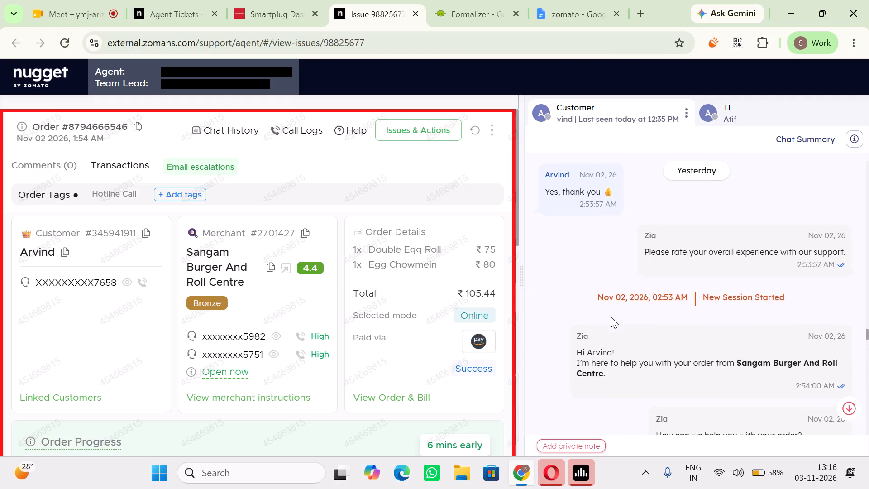
scroll(611, 316, up, 7)
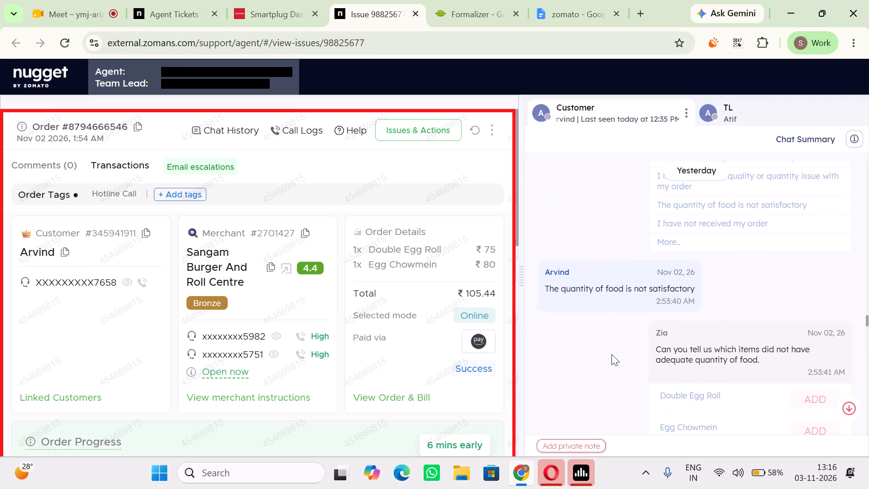
scroll(611, 354, up, 8)
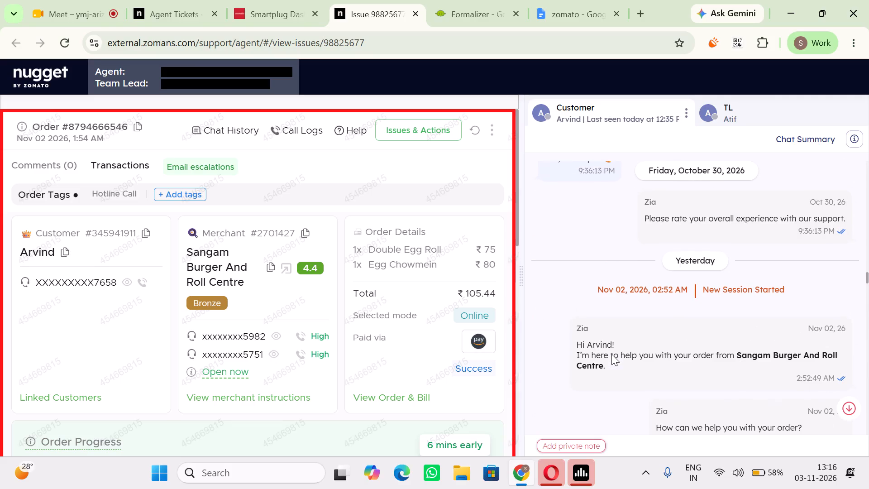
scroll(611, 354, down, 2)
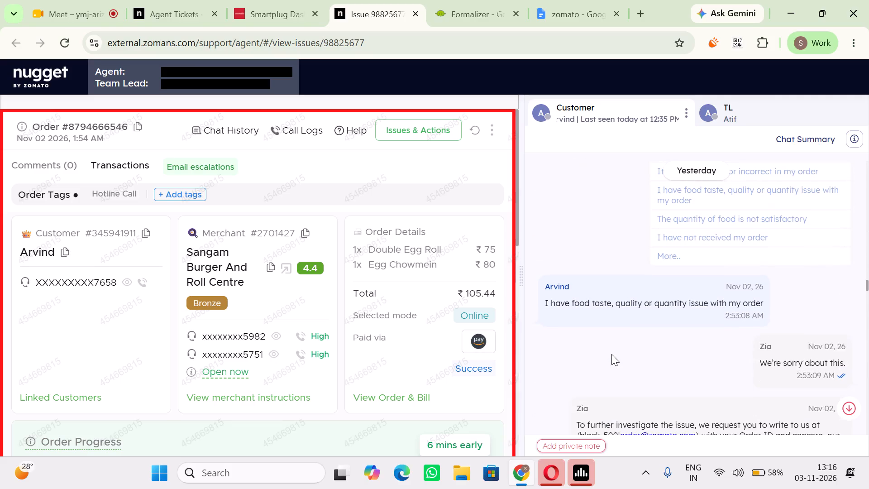
scroll(611, 354, down, 4)
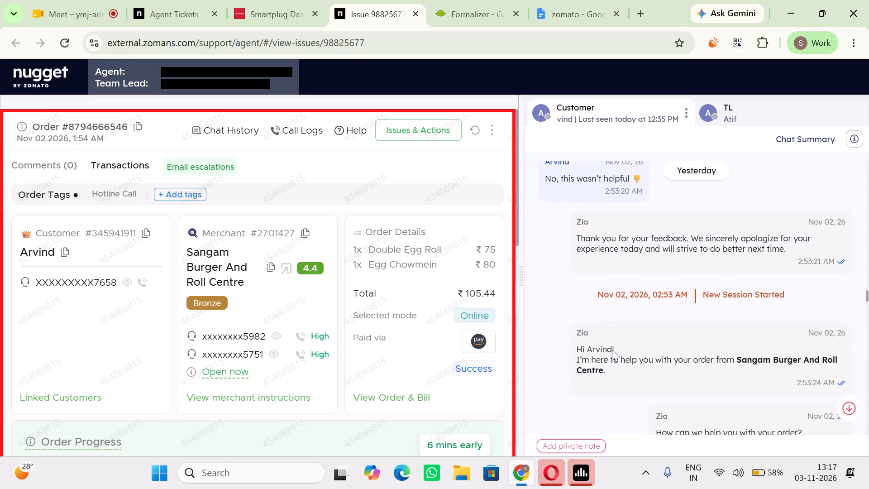
scroll(612, 350, down, 3)
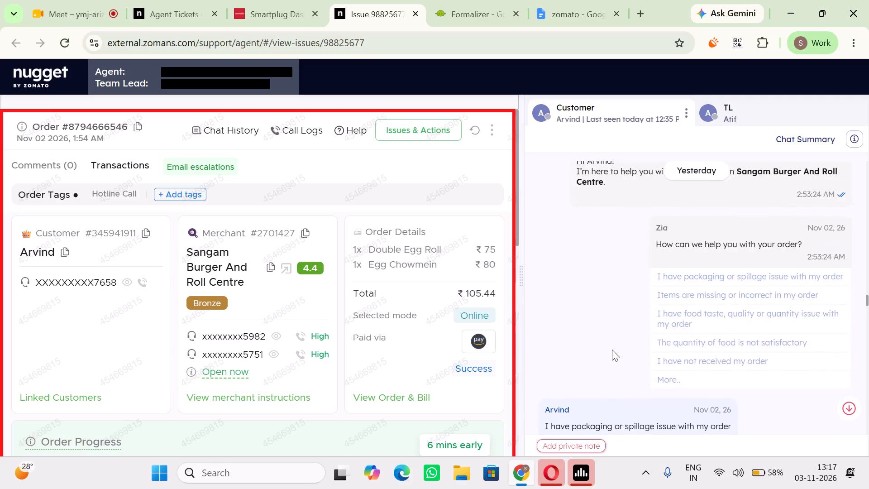
scroll(612, 350, down, 6)
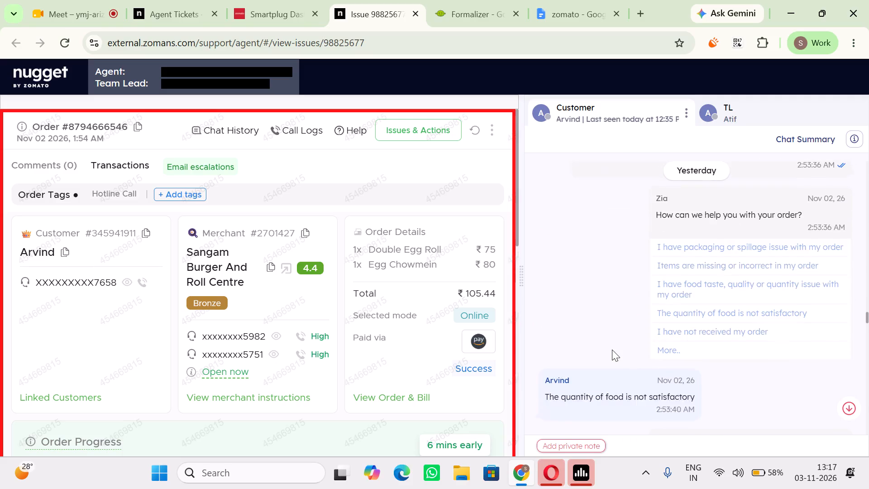
scroll(612, 350, down, 11)
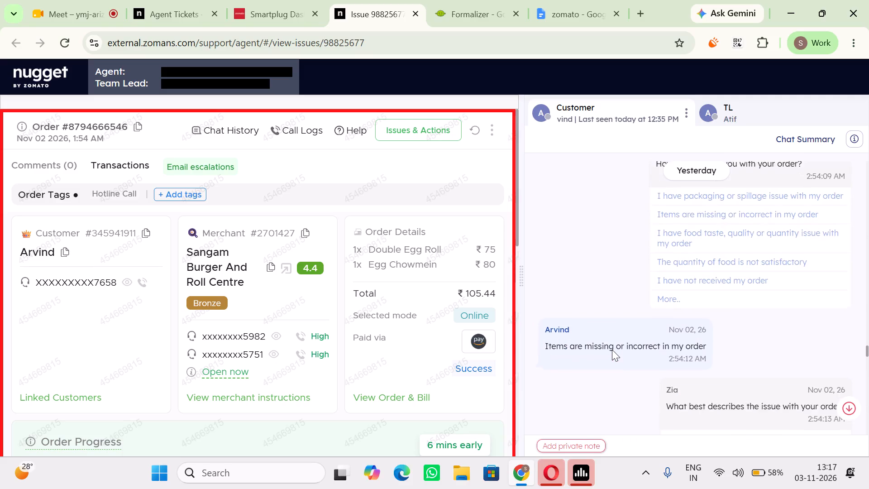
scroll(612, 350, down, 10)
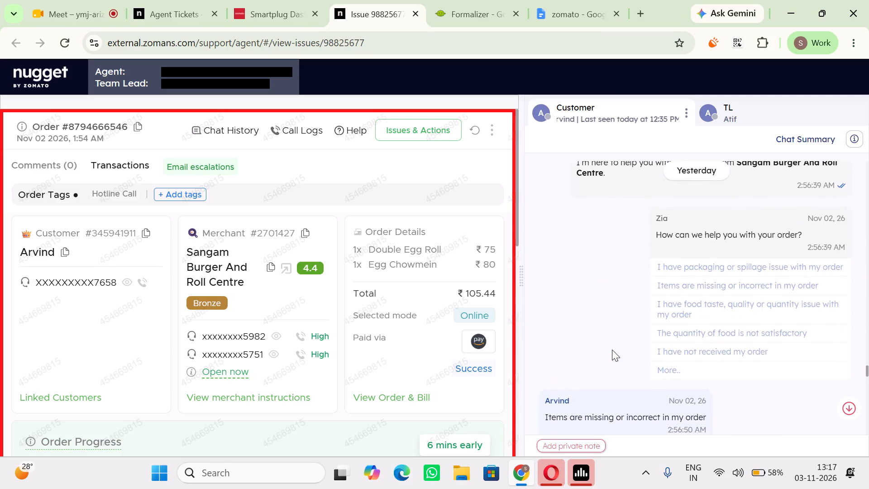
scroll(612, 350, down, 10)
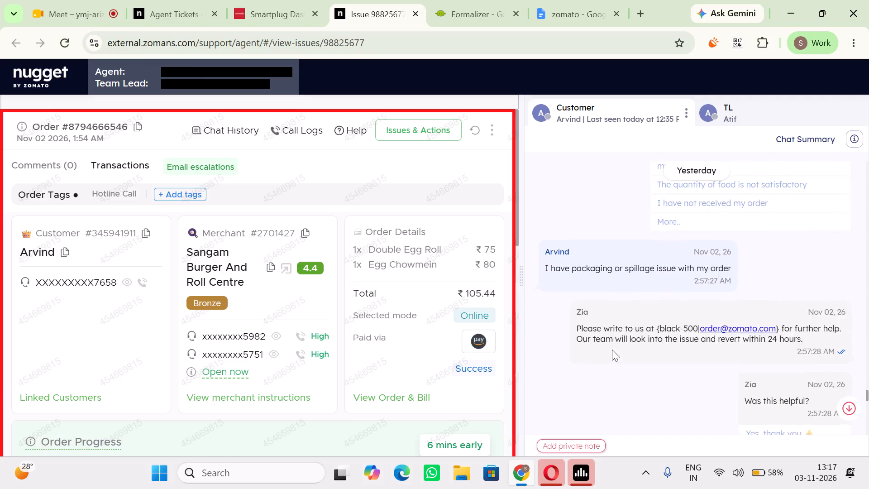
scroll(612, 350, down, 7)
scroll(612, 350, up, 7)
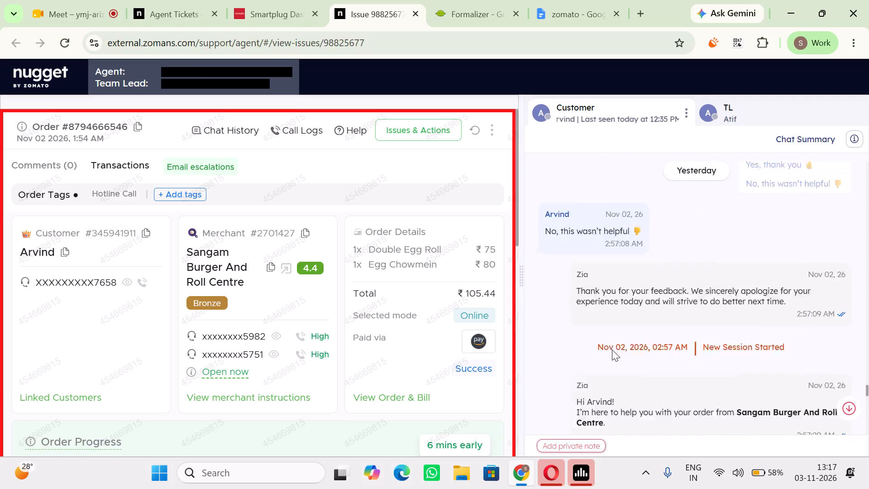
scroll(612, 350, up, 20)
scroll(612, 350, up, 1)
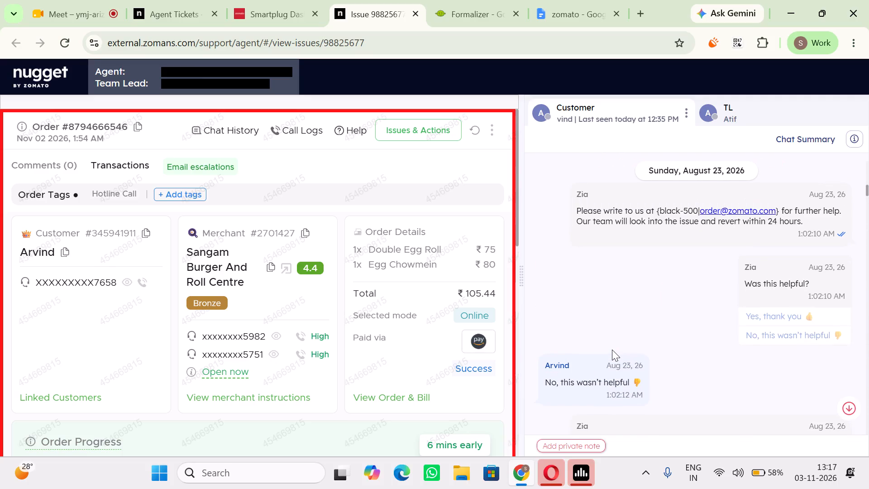
scroll(612, 350, down, 3)
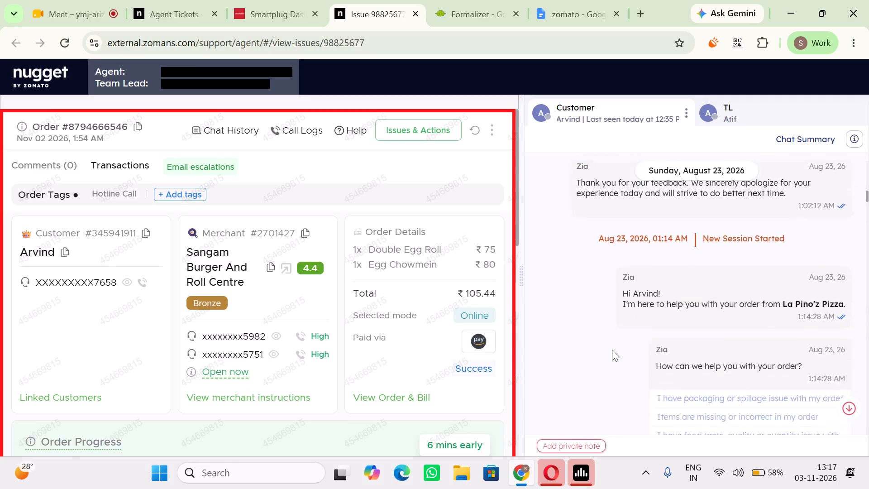
scroll(612, 350, up, 3)
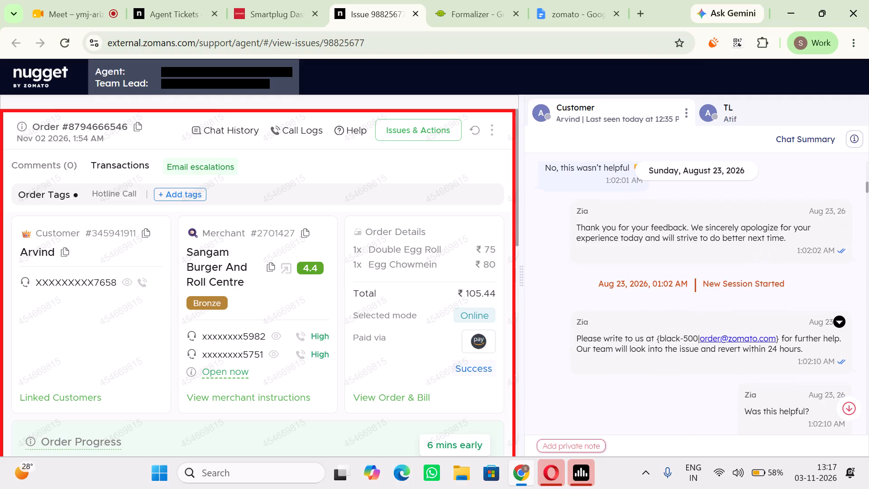
Search the chat history page for "refun" and go through the matches to examine the customer's past refund conversations.
key(ctrl+f)
text(refun)
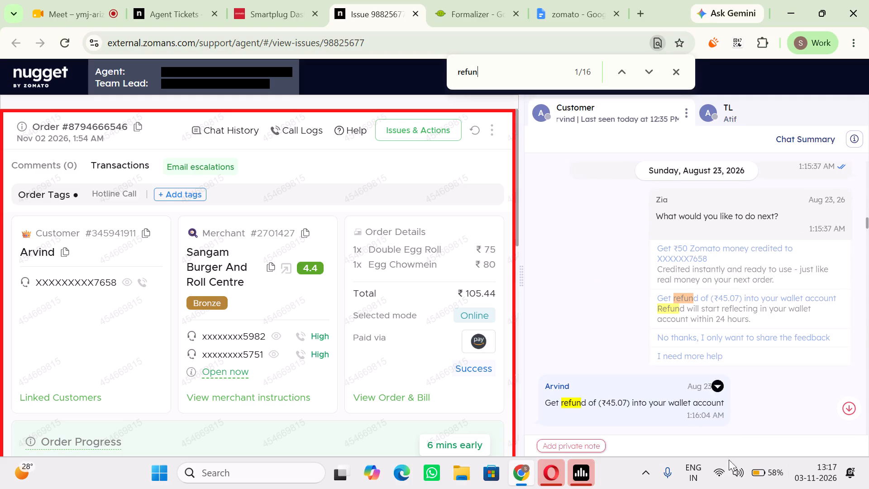
scroll(741, 366, down, 2)
key(Return)
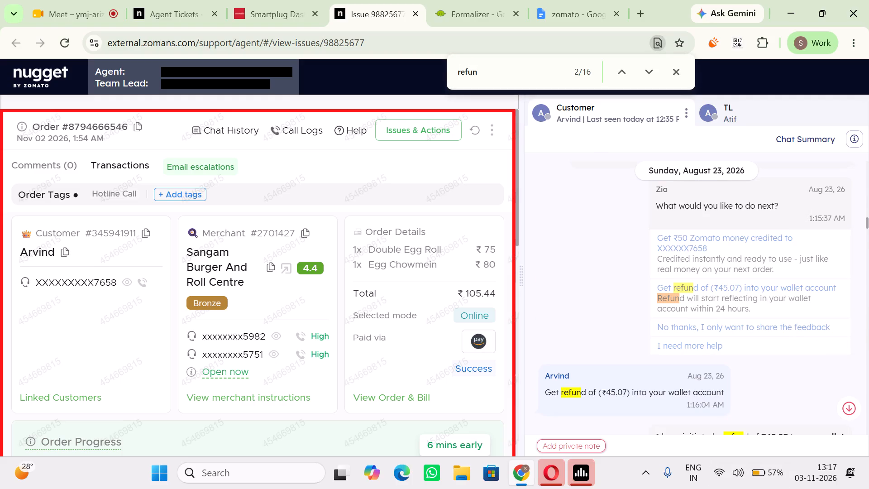
key(Return)
key(Return)
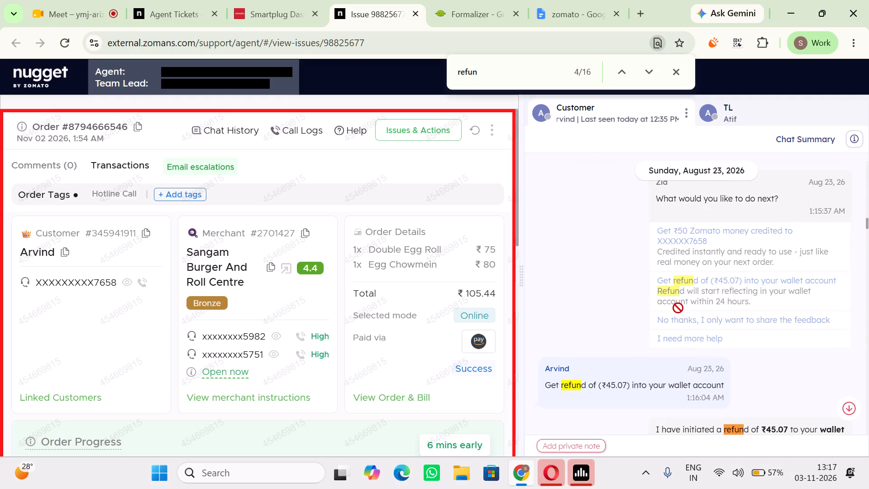
click(644, 77)
triple_click(644, 77)
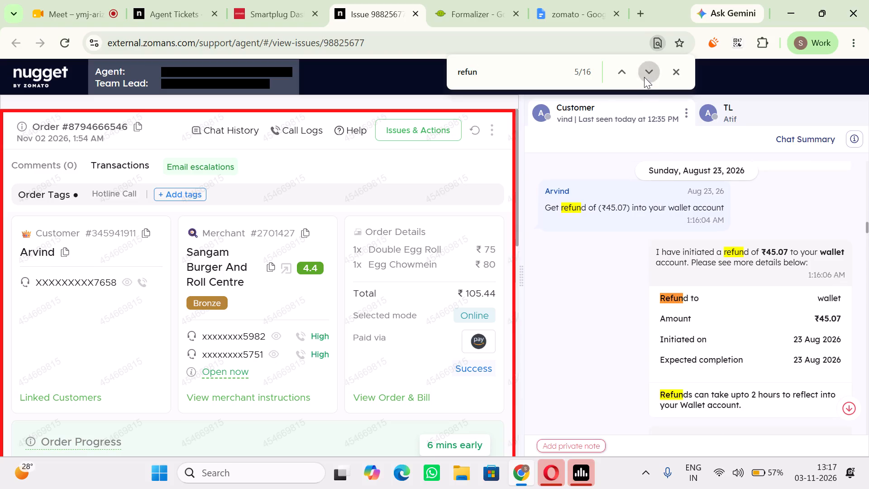
click(644, 77)
click(644, 77)
click(644, 77)
click(644, 77)
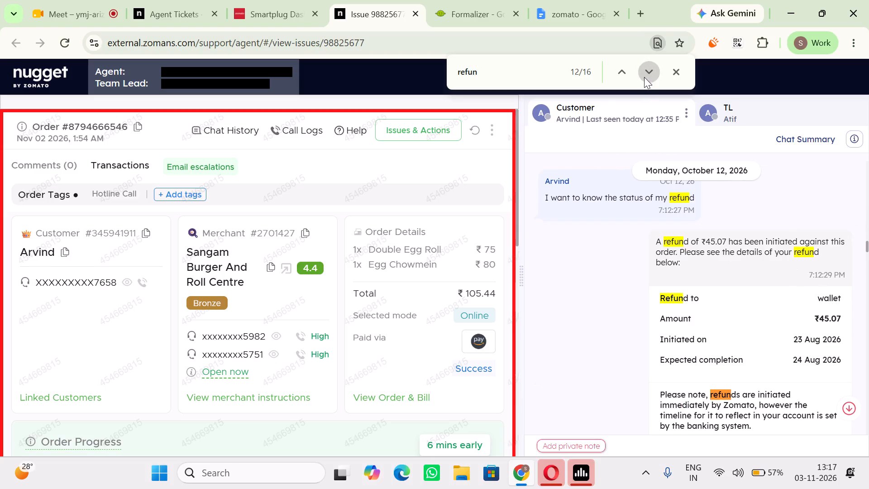
click(644, 77)
click(644, 77)
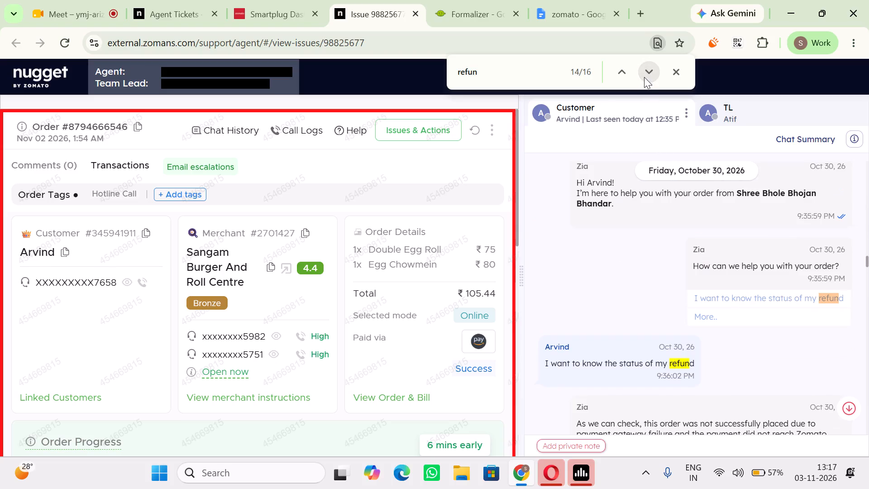
click(644, 77)
scroll(677, 327, down, 2)
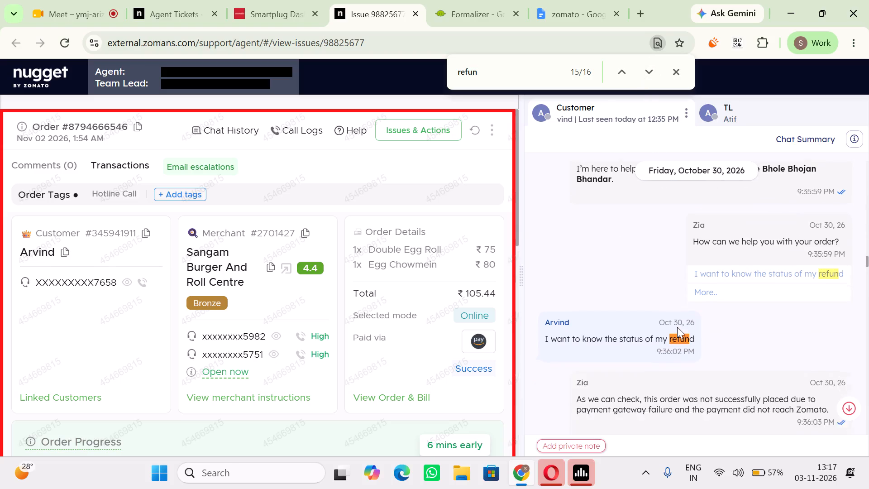
scroll(677, 327, down, 12)
Go to the latest chat messages and read back through the November 3 and November 2 sessions, examining the complaints and the refund replies.
click(852, 411)
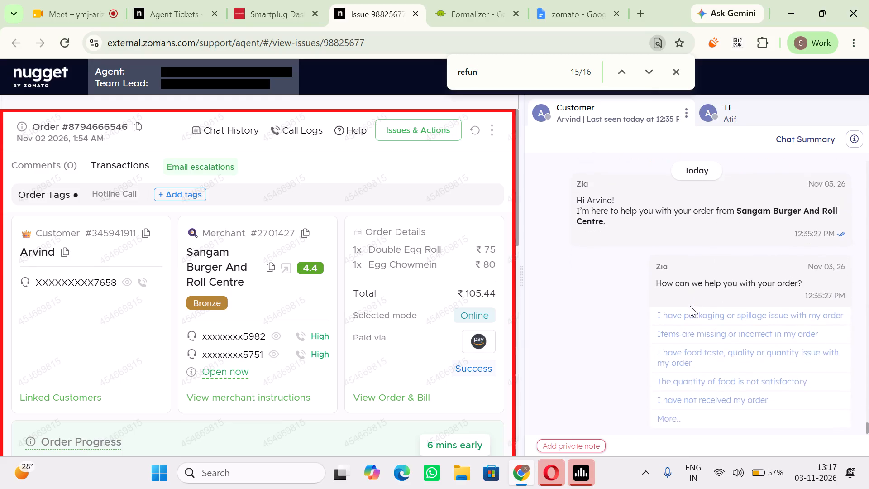
scroll(690, 306, down, 2)
scroll(690, 306, up, 4)
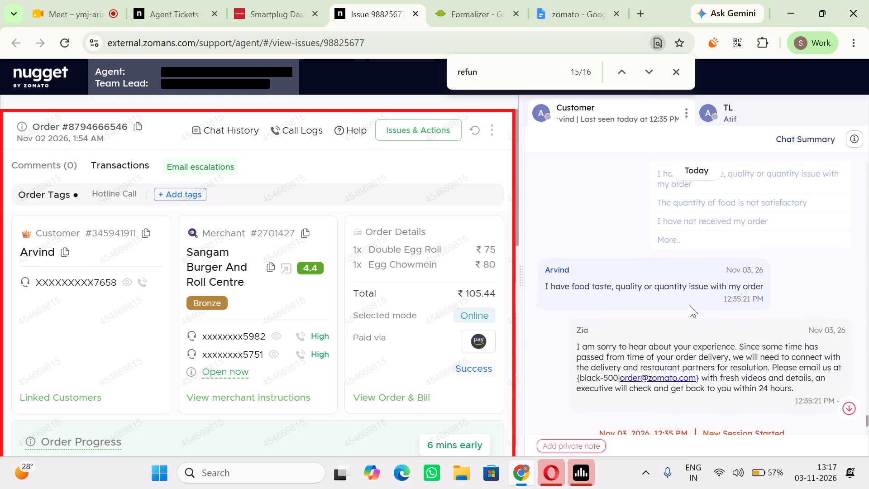
scroll(690, 306, up, 6)
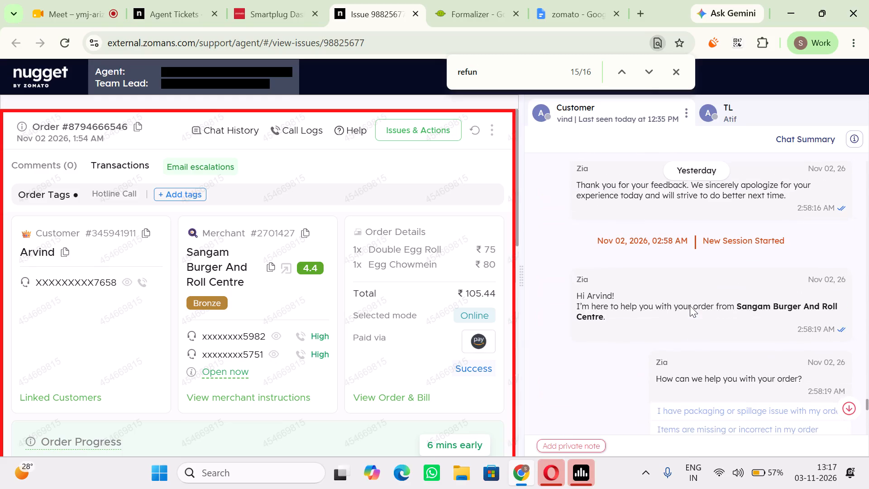
scroll(690, 306, up, 3)
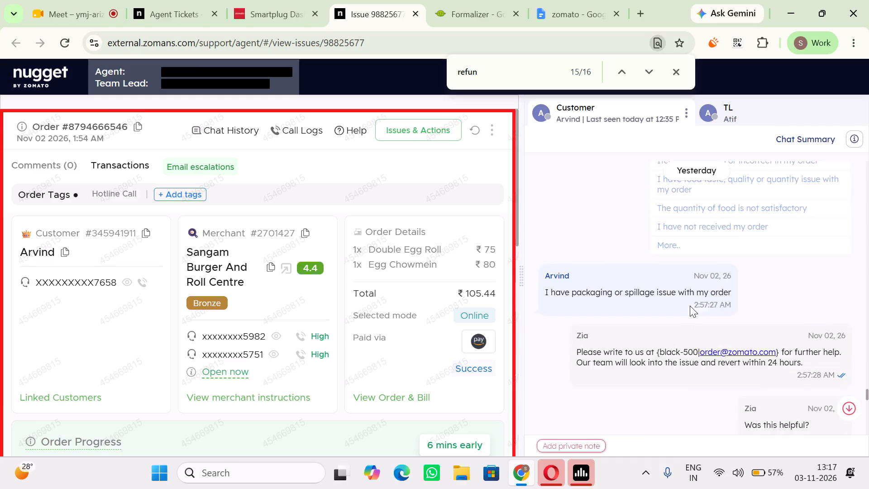
scroll(690, 306, up, 4)
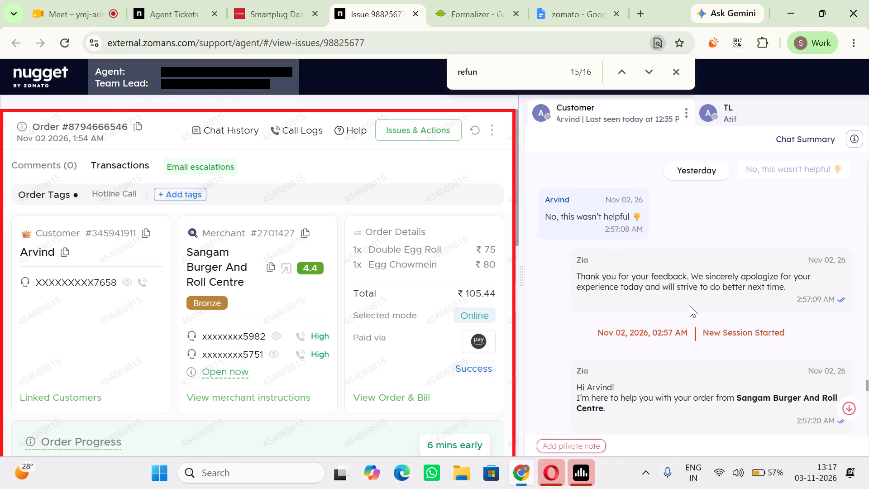
scroll(690, 306, up, 4)
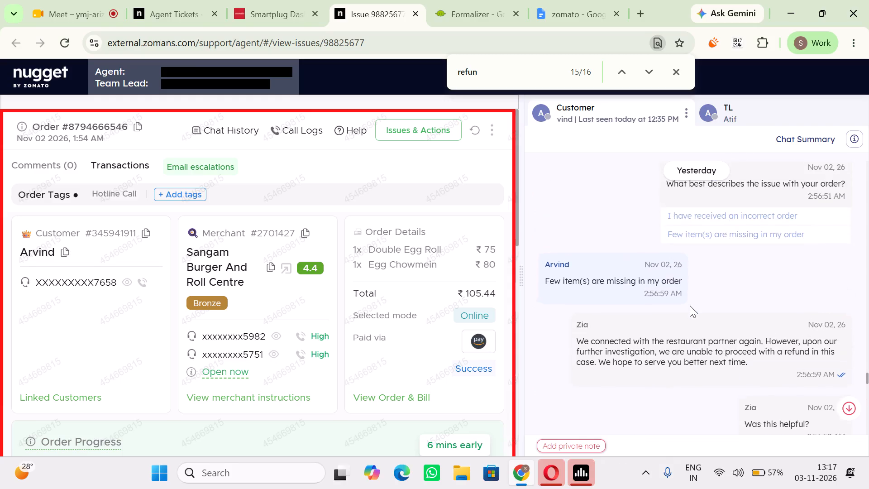
scroll(690, 306, up, 3)
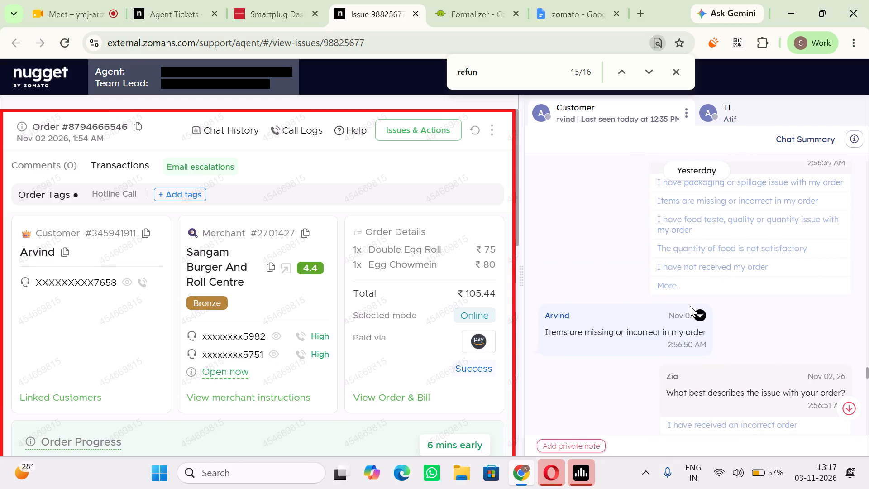
scroll(690, 306, up, 4)
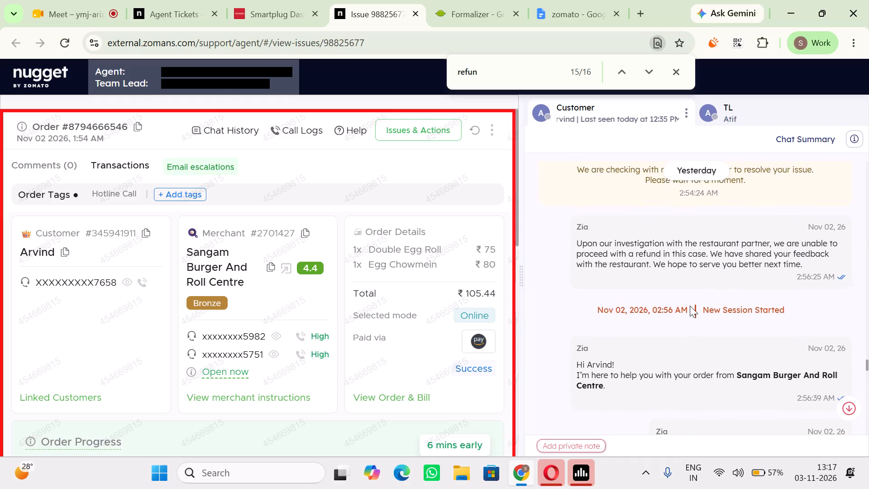
scroll(690, 306, up, 1)
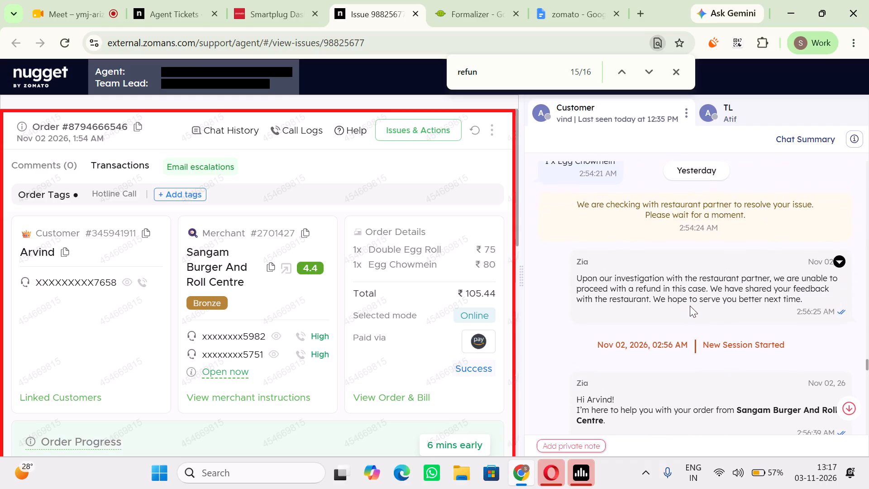
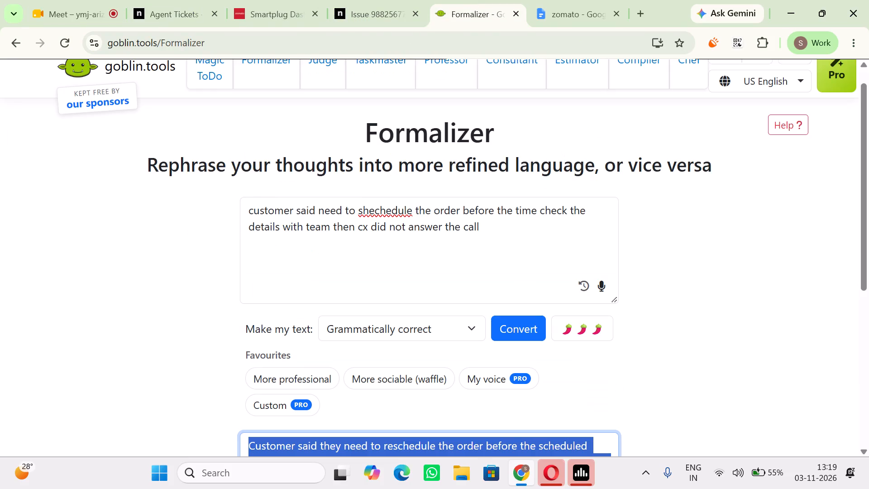
Copy the Formalizer's corrected reschedule statement and add it as a new paragraph at the end of the zomato document's statement tab.
scroll(363, 323, down, 2)
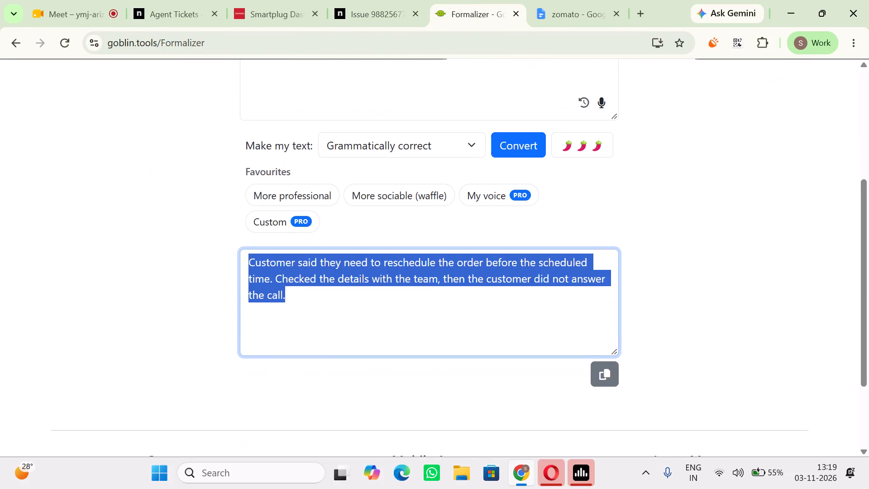
key(ctrl+c)
key(ctrl+c)
key(ctrl+c)
click(325, 0)
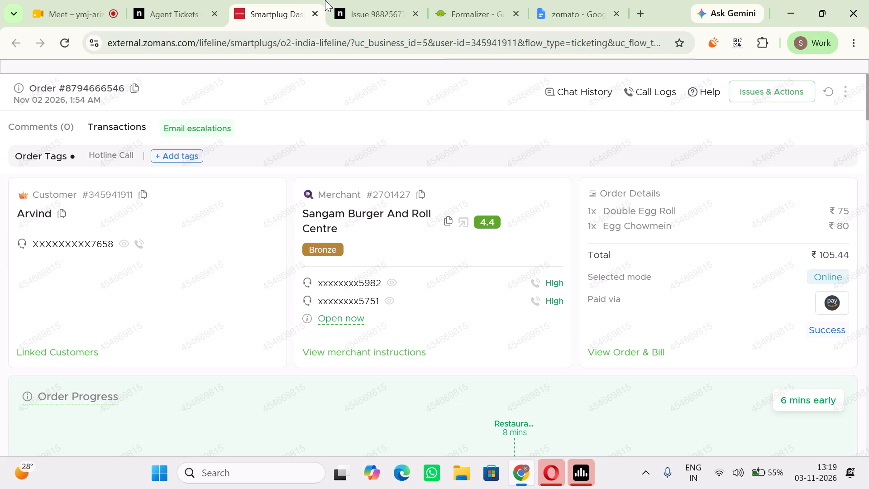
click(586, 0)
scroll(452, 247, down, 2)
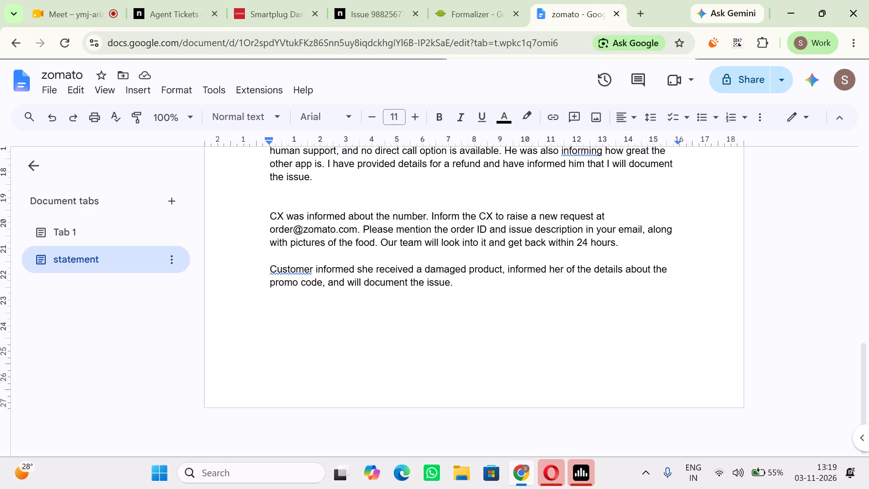
click(287, 308)
click(472, 280)
key(Return)
key(Return)
key(Return)
key(ctrl+v)
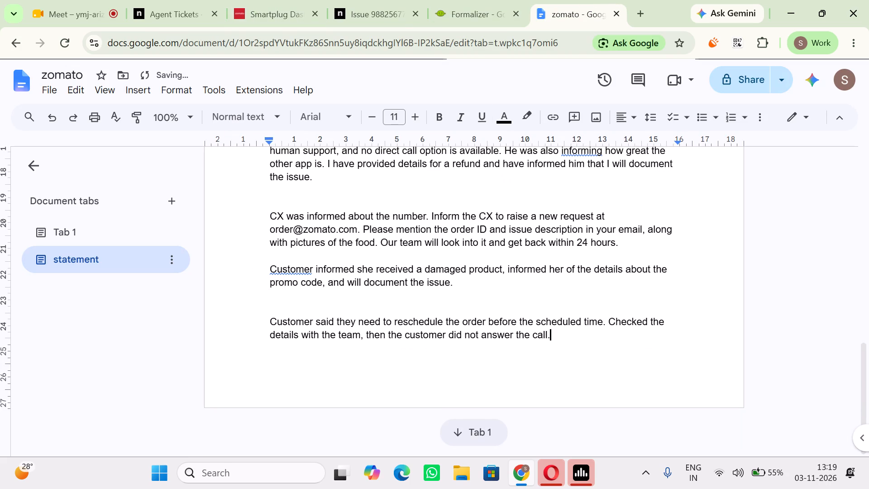
click(154, 0)
scroll(291, 261, up, 5)
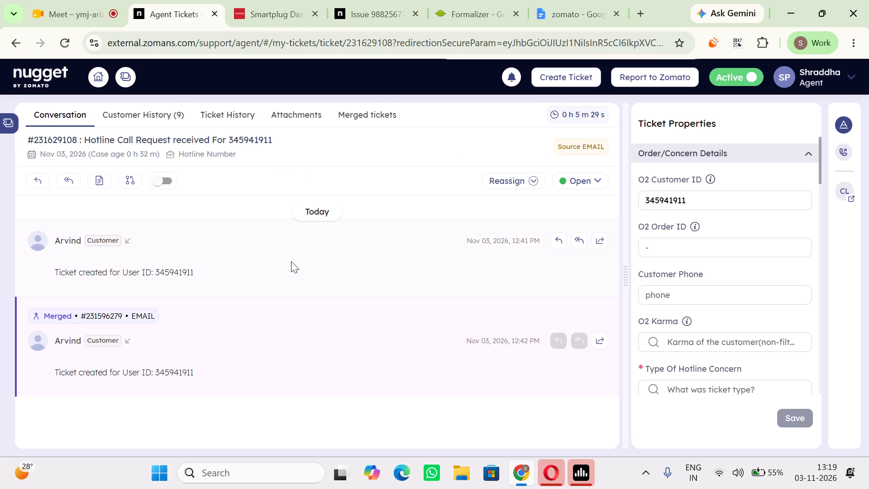
click(100, 177)
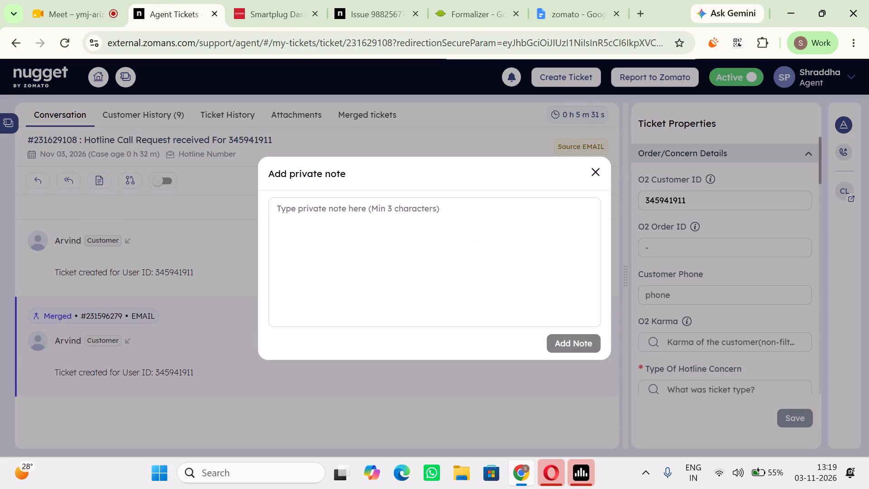
key(ctrl+v)
key(ctrl+z)
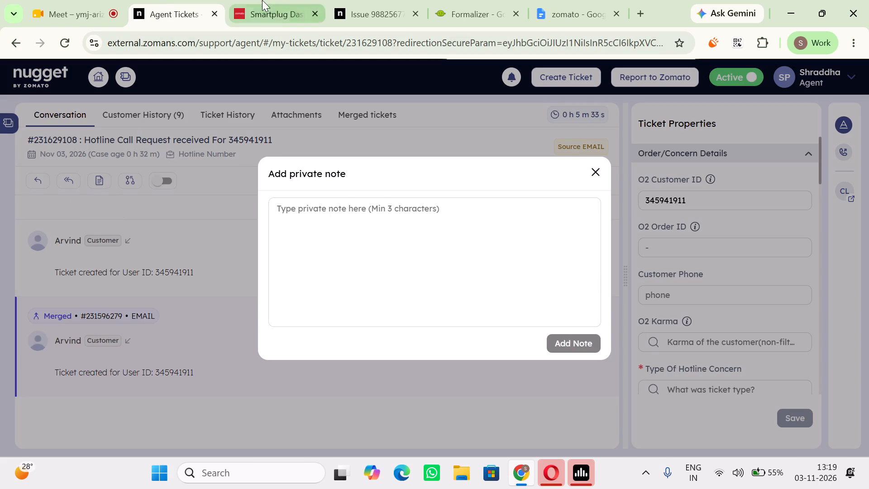
Rewrite the Formalizer input: customer said he received an undercooked order, team checked details, refund cannot be processed, customer informed and feedback will be shared.
click(262, 0)
click(544, 0)
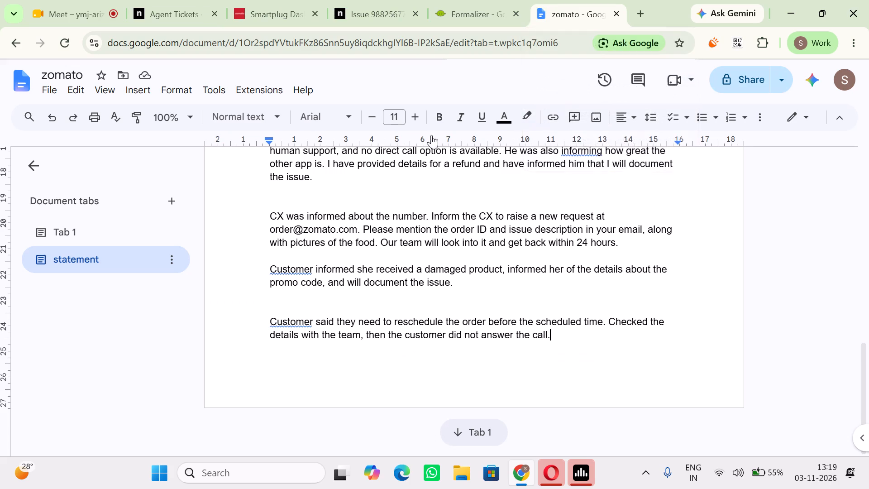
scroll(413, 166, up, 1)
click(492, 0)
scroll(436, 154, up, 4)
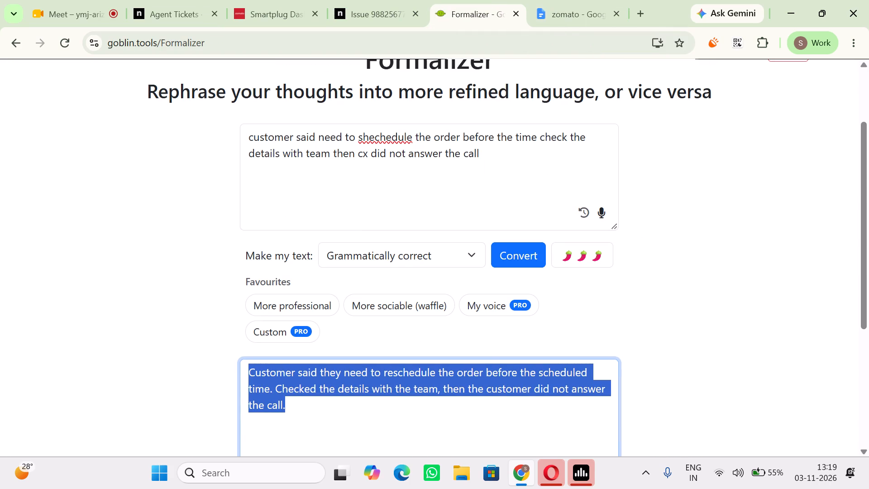
drag(318, 237, 451, 254)
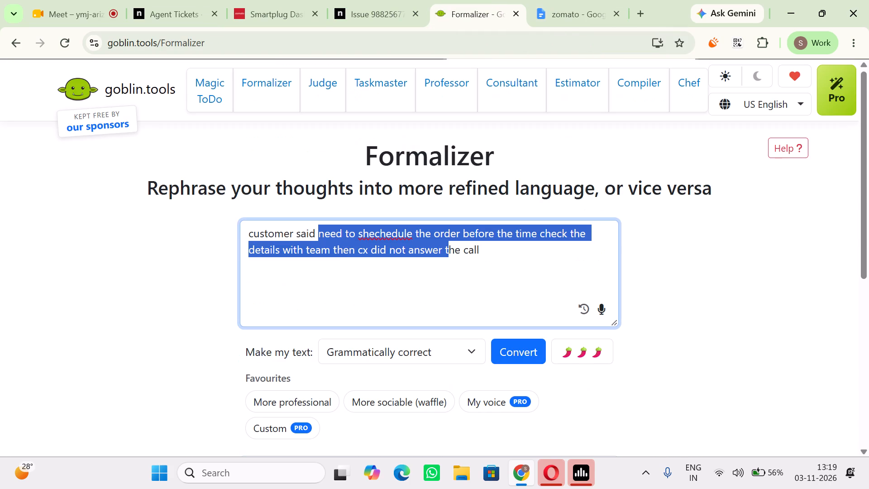
drag(451, 254, 520, 253)
key(BackSpace)
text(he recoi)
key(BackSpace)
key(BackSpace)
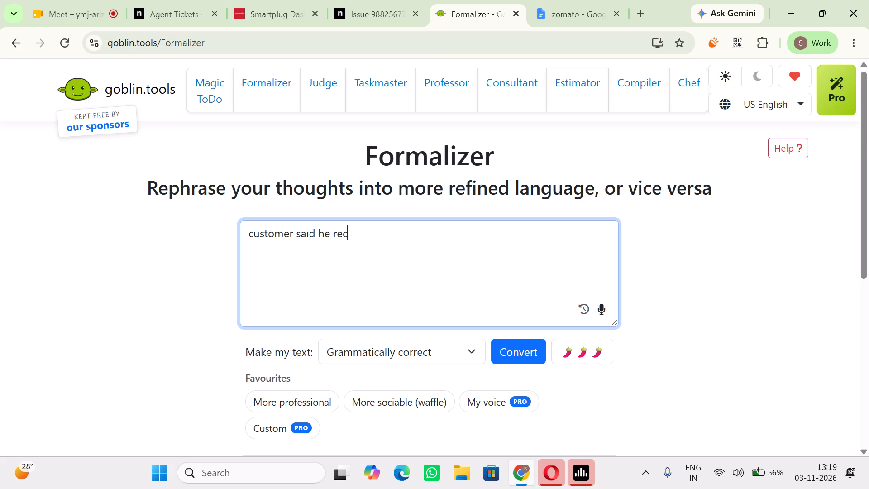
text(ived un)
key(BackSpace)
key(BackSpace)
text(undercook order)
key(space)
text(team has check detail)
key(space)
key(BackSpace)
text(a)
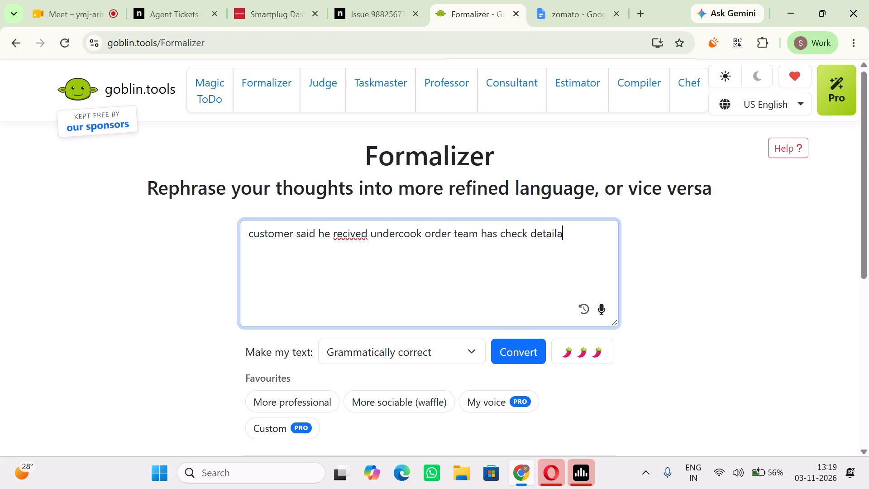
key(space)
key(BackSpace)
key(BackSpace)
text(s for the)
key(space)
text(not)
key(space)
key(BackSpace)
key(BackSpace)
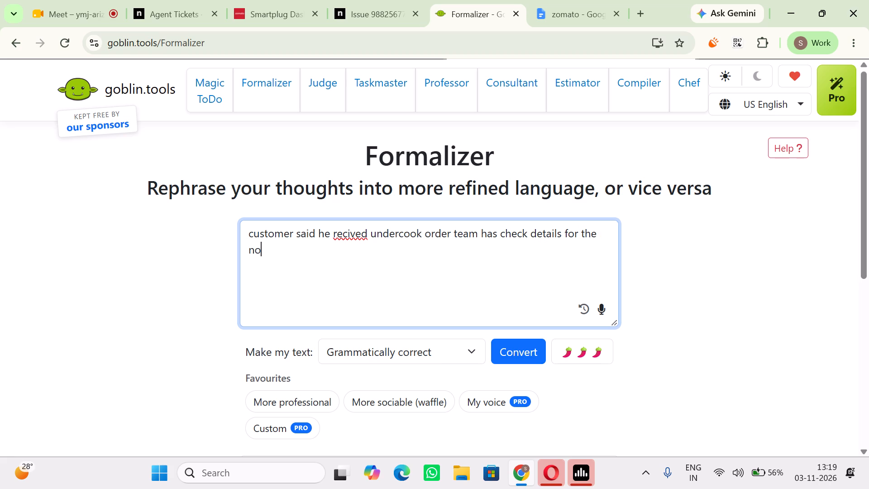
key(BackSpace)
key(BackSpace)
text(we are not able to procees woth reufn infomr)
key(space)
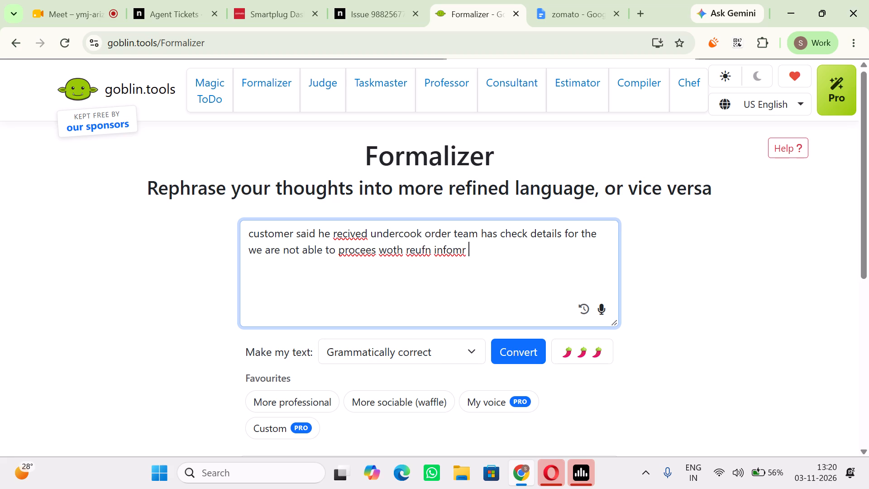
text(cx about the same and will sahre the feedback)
Convert the undercooked-order text to grammatically correct wording and copy the whole converted statement.
click(528, 338)
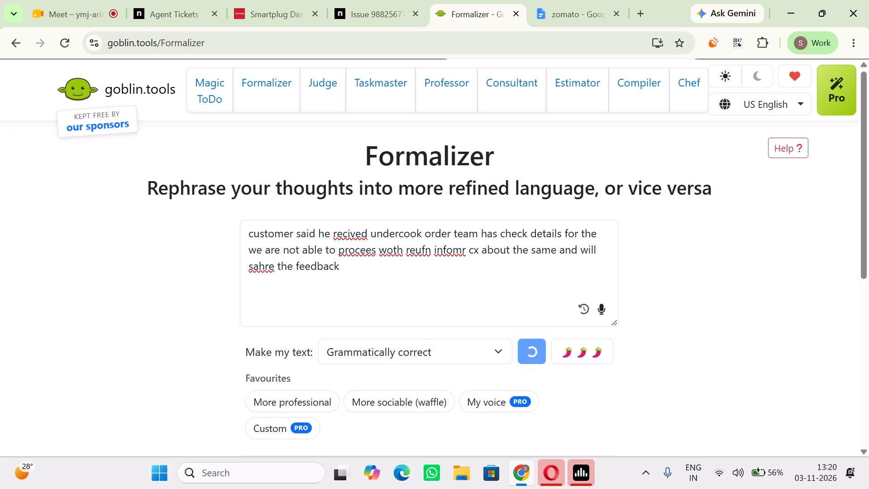
scroll(434, 342, down, 2)
triple_click(364, 288)
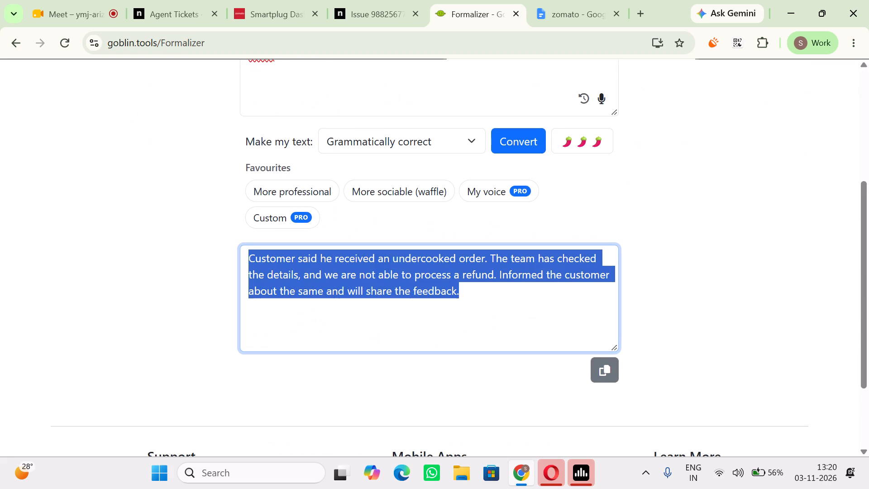
scroll(364, 288, up, 3)
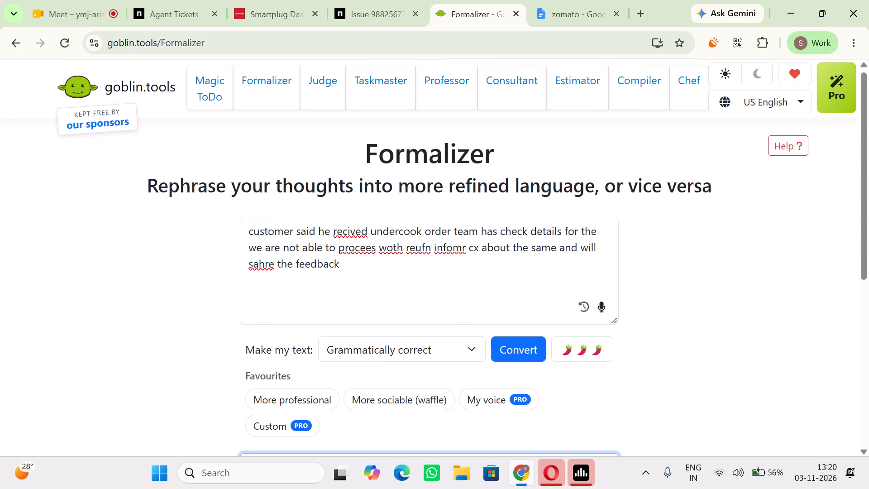
scroll(415, 259, down, 1)
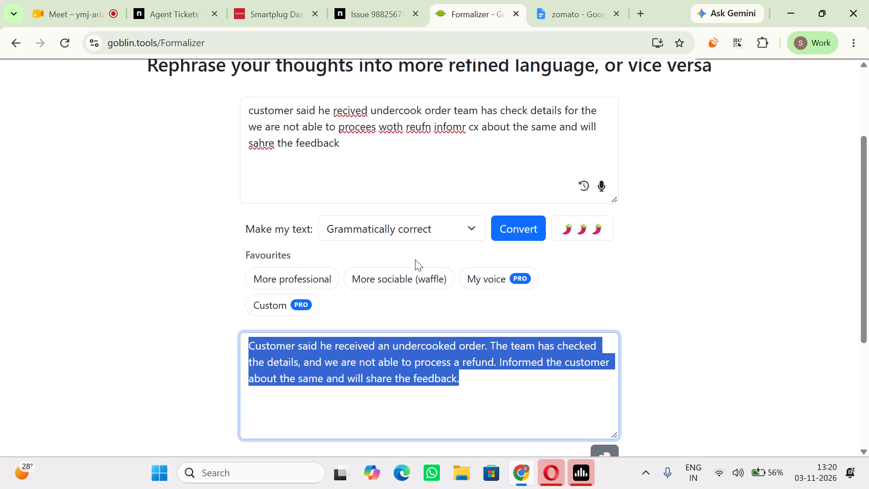
scroll(415, 259, down, 1)
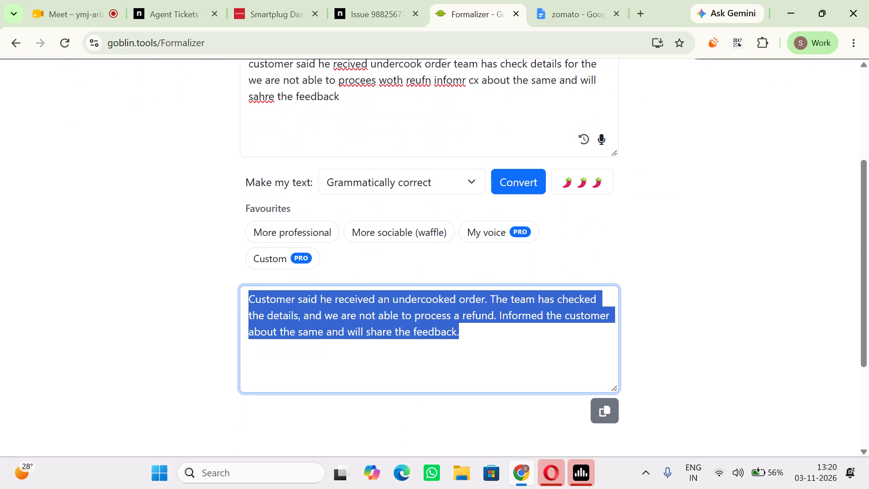
key(ctrl+c)
key(ctrl+c)
key(ctrl+c)
key(ctrl+c)
key(ctrl+c)
key(ctrl+c)
key(ctrl+c)
key(ctrl+c)
key(ctrl+c)
key(ctrl+c)
key(ctrl+c)
key(ctrl+c)
key(ctrl+c)
key(ctrl+c)
key(ctrl+c)
key(ctrl+c)
scroll(411, 317, up, 1)
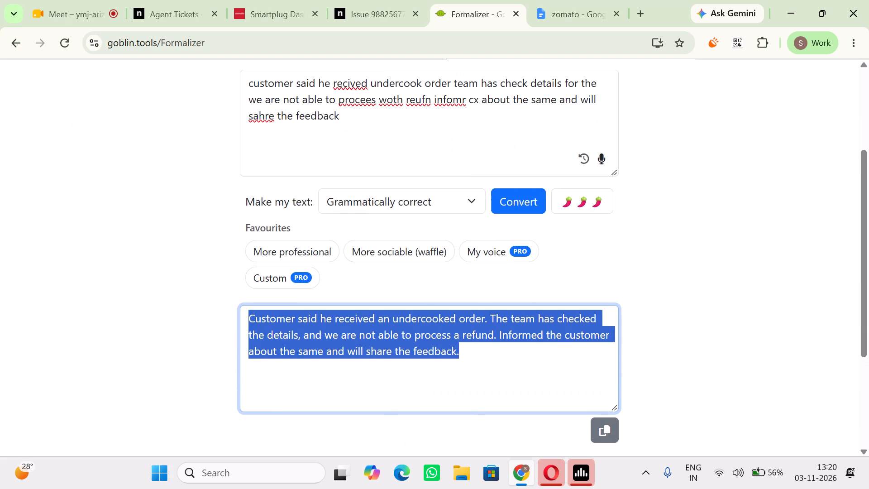
scroll(411, 317, up, 1)
key(ctrl+c)
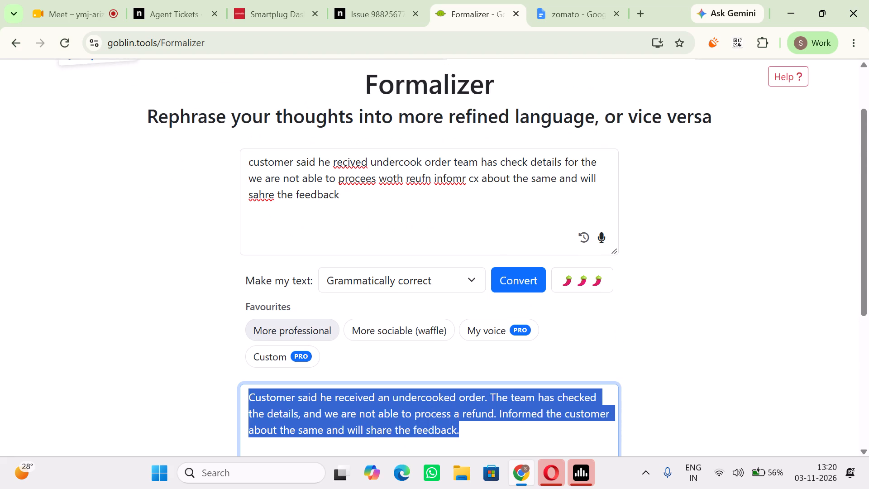
key(ctrl+c)
click(233, 0)
click(180, 0)
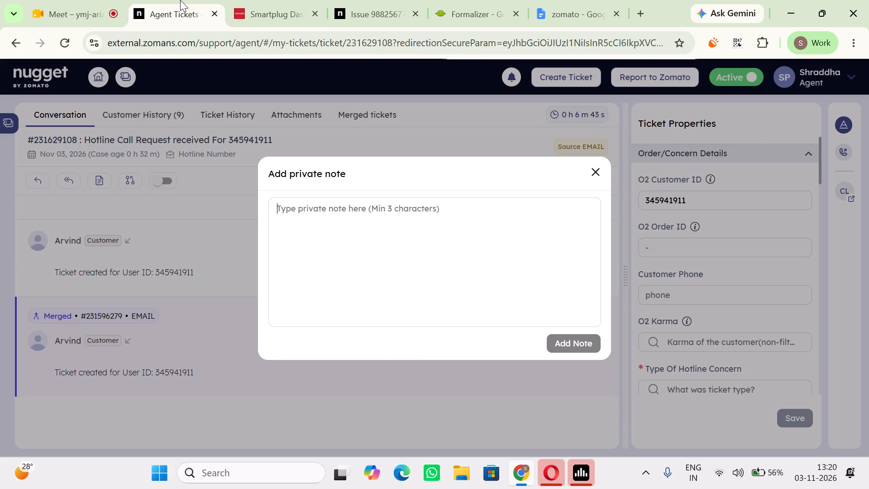
key(ctrl+v)
click(591, 351)
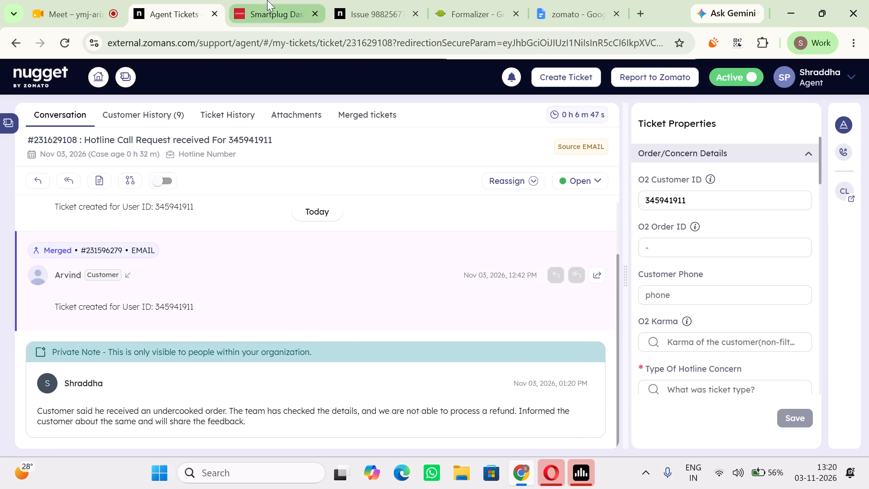
click(267, 0)
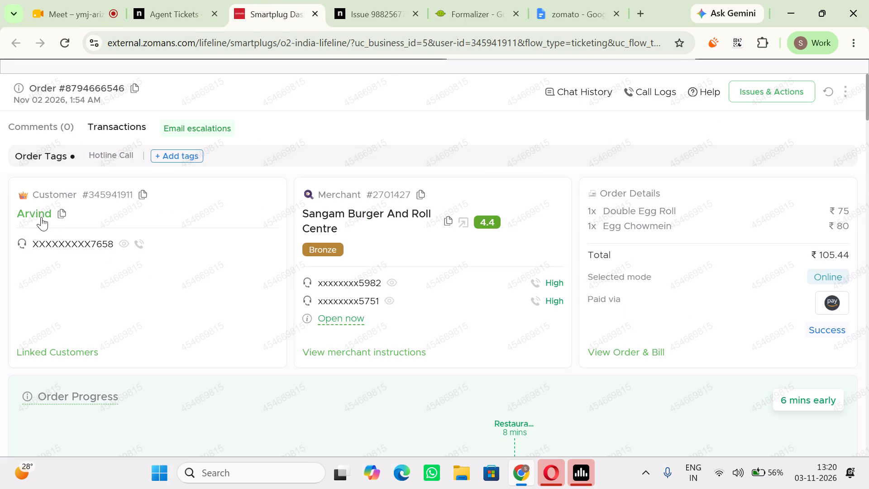
click(40, 214)
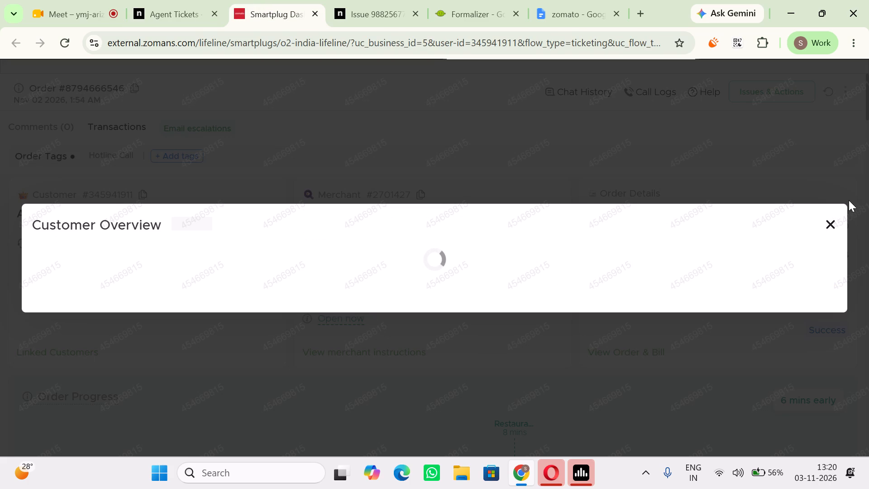
click(835, 198)
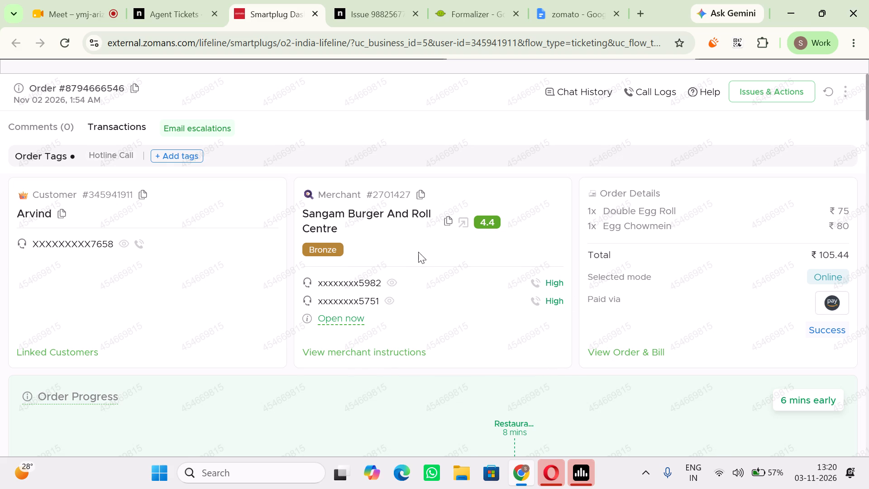
scroll(427, 271, down, 1)
scroll(427, 271, up, 2)
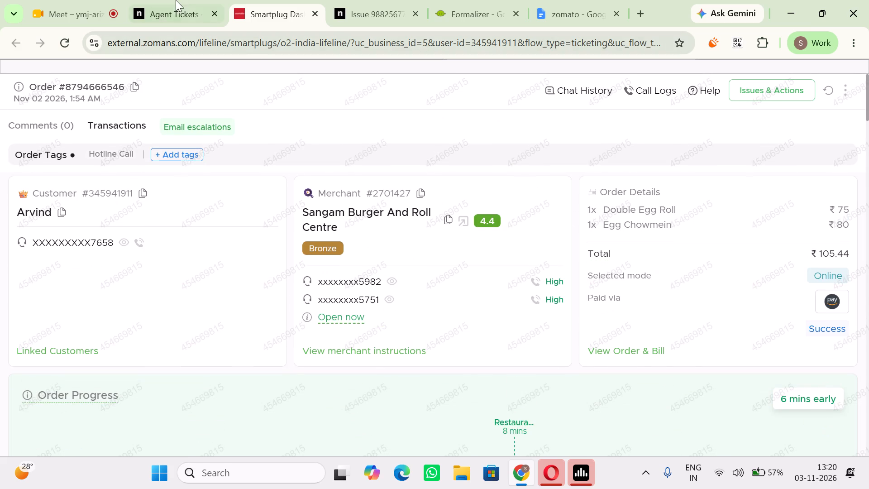
click(174, 0)
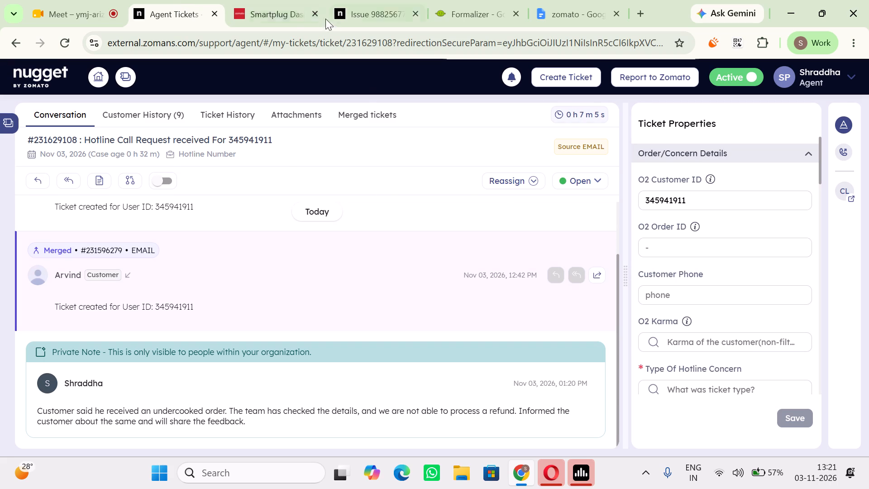
click(312, 0)
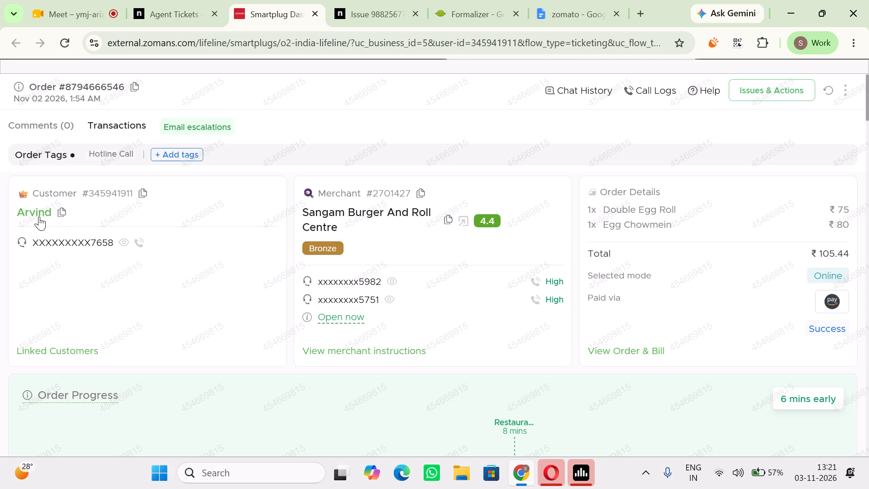
click(39, 216)
scroll(327, 266, down, 2)
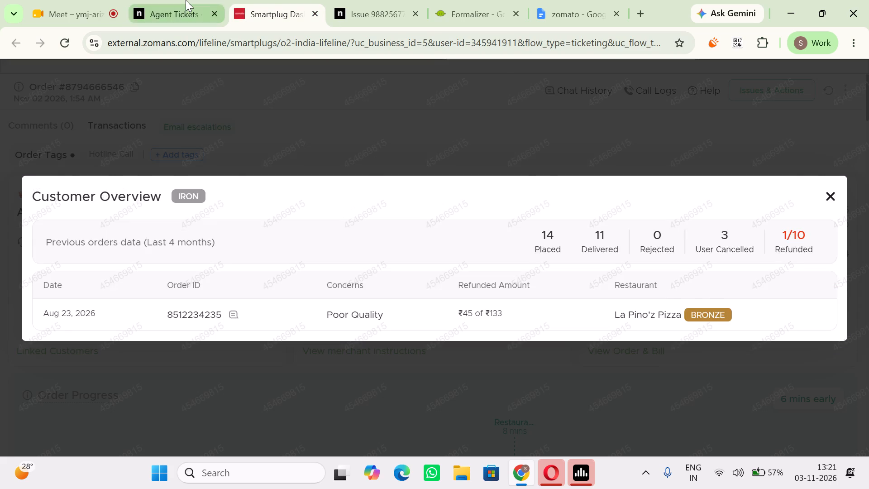
click(186, 0)
scroll(704, 294, down, 1)
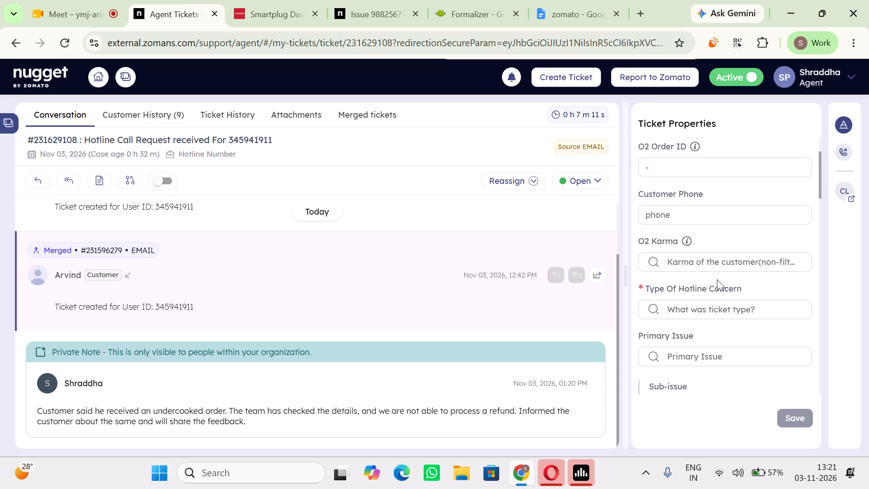
click(709, 268)
click(664, 374)
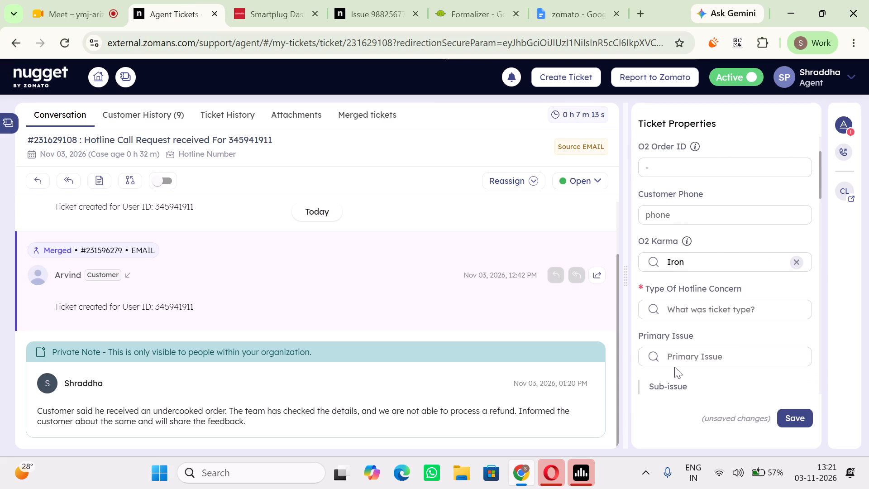
Set the ticket's Type Of Hotline Concern to Workable and its Primary Issue to Poor quality.
click(706, 300)
click(704, 331)
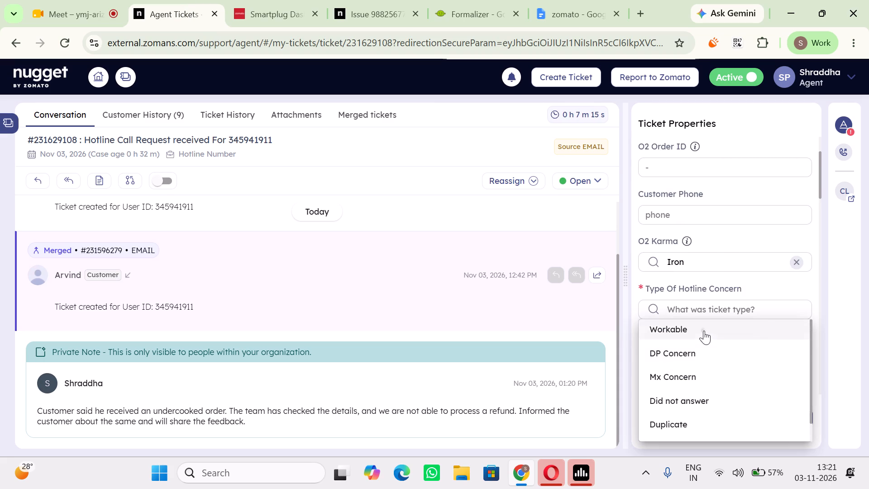
scroll(704, 331, down, 1)
click(688, 316)
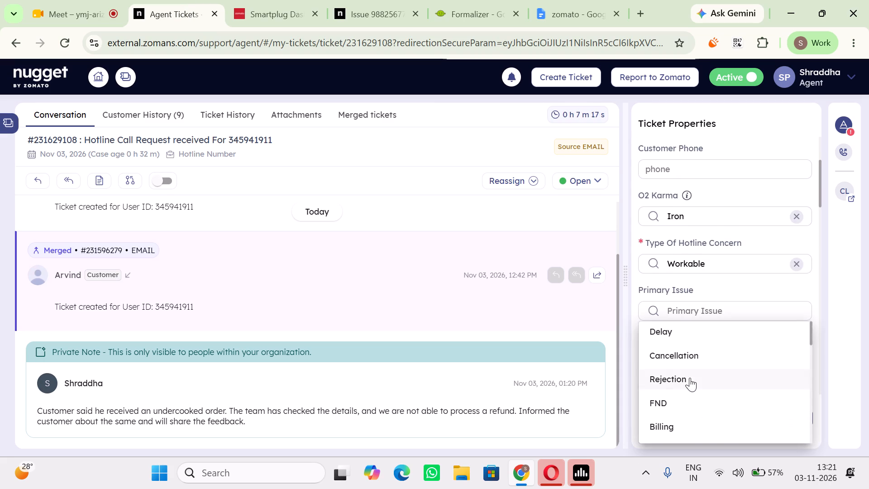
scroll(690, 378, down, 3)
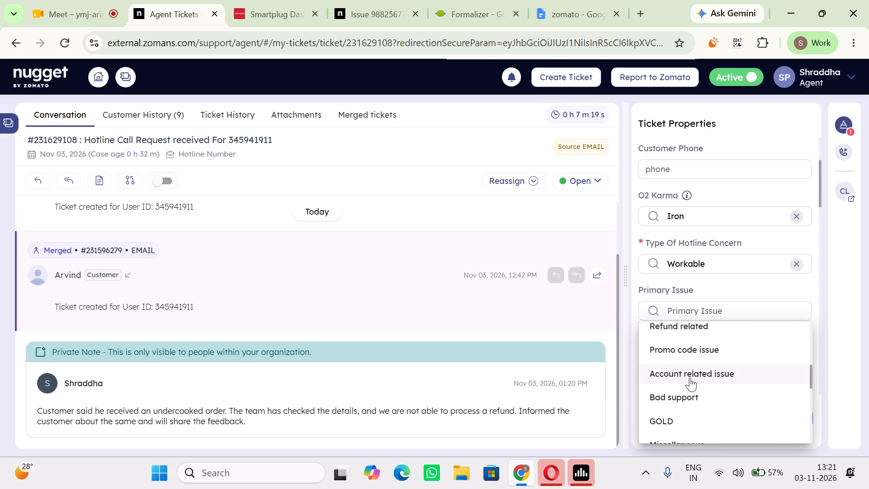
scroll(709, 405, down, 1)
scroll(730, 370, down, 1)
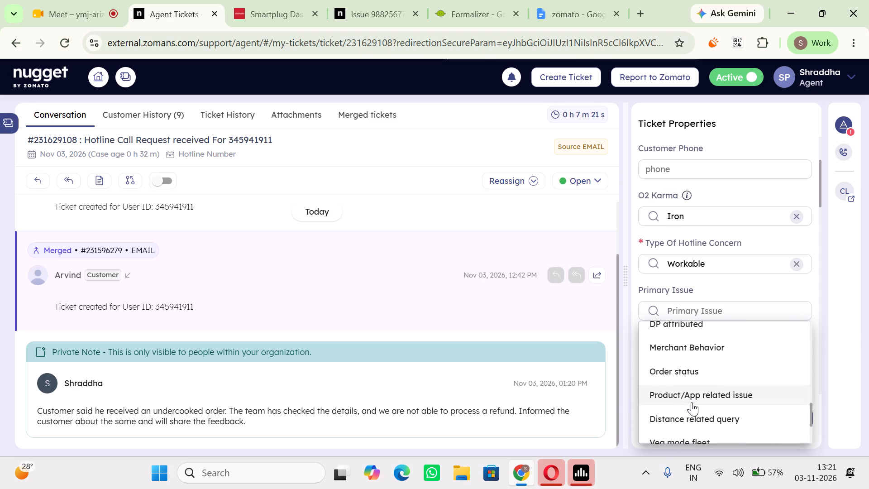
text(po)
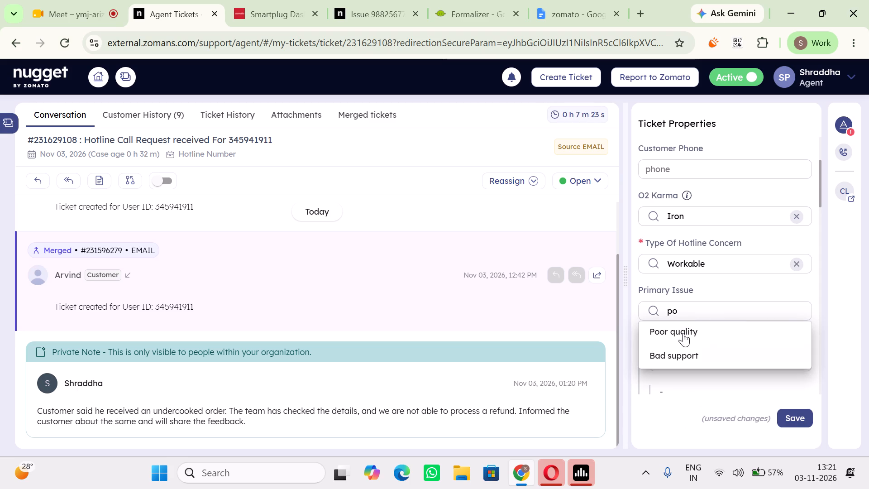
click(679, 322)
Set the Sub-issue under Poor quality to Non veg undercooked.
click(708, 354)
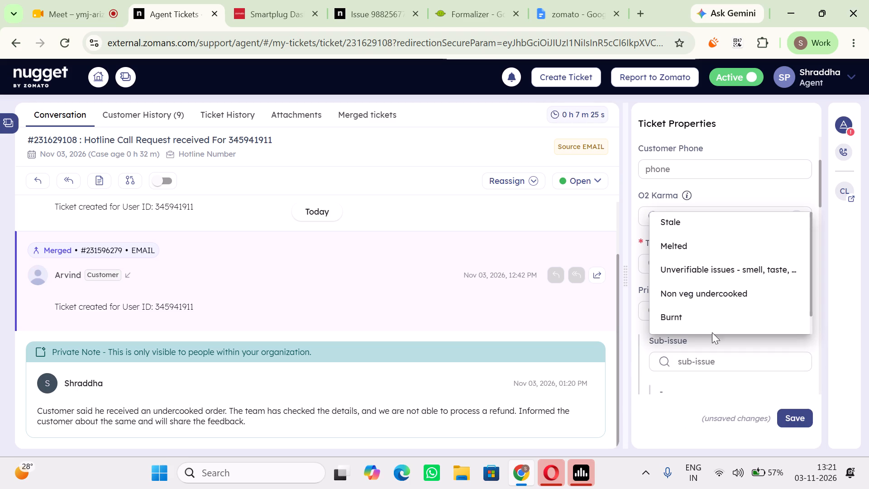
scroll(726, 289, down, 1)
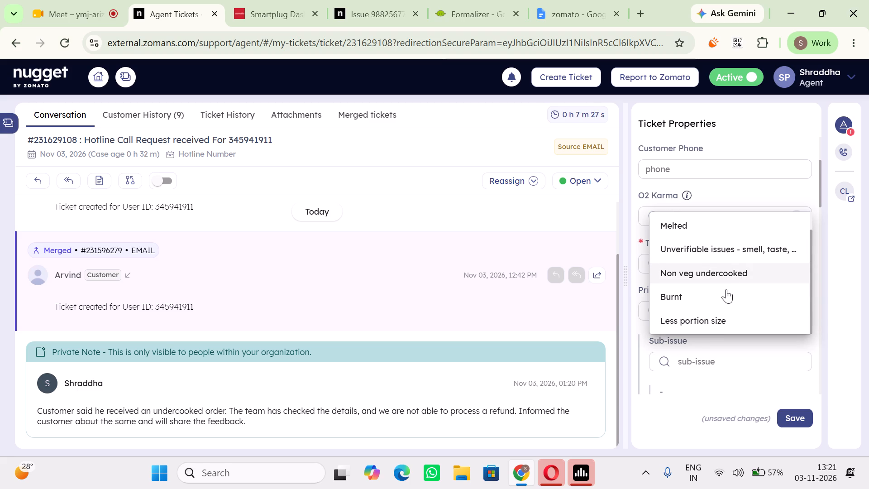
scroll(726, 289, down, 1)
scroll(726, 289, up, 2)
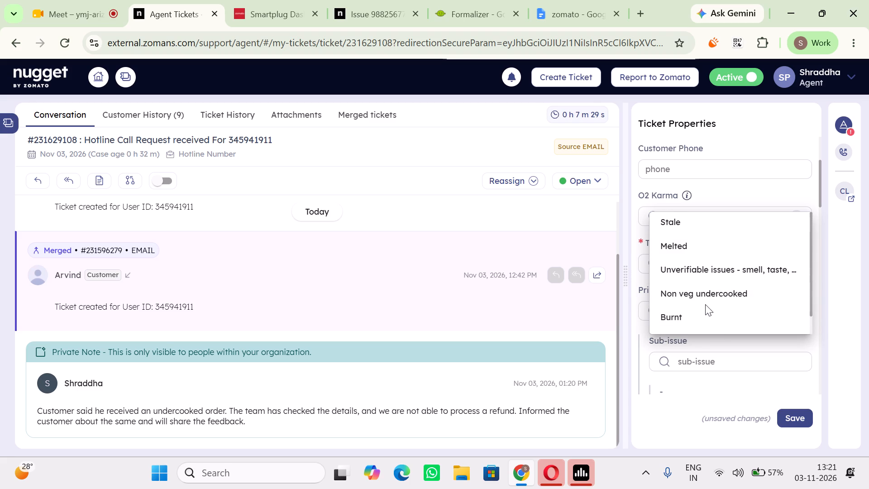
click(740, 290)
Set the Primary Reason For Issue to MX.
scroll(740, 290, down, 3)
scroll(721, 245, up, 1)
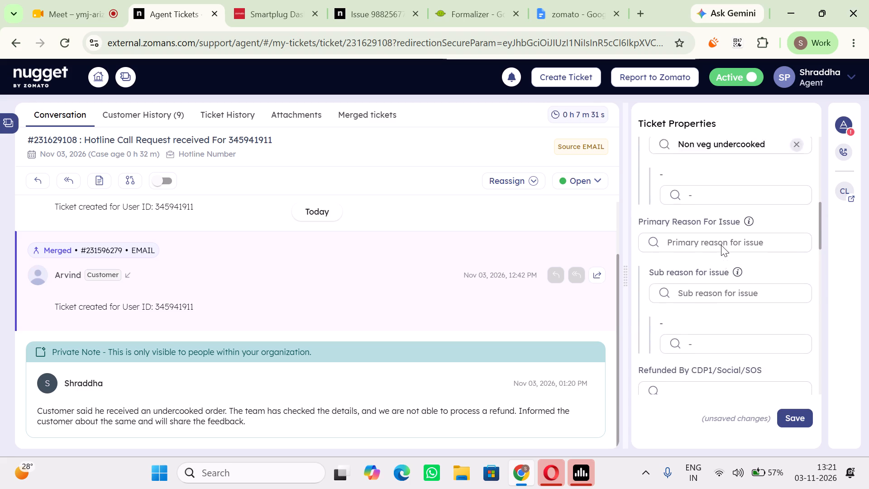
scroll(721, 245, up, 1)
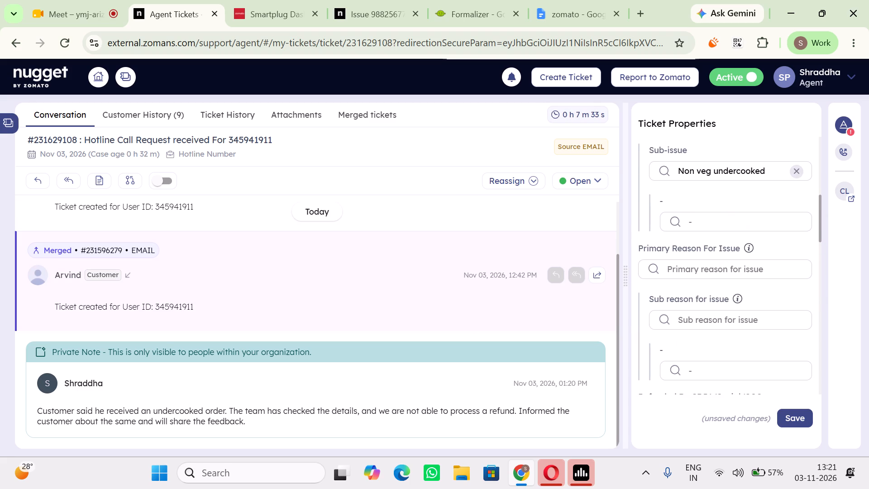
click(724, 273)
scroll(692, 365, right, 1)
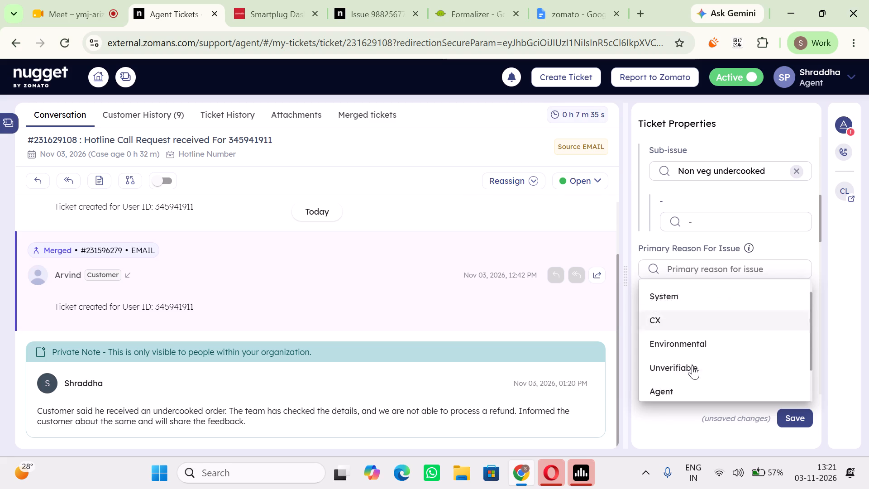
scroll(692, 365, right, 1)
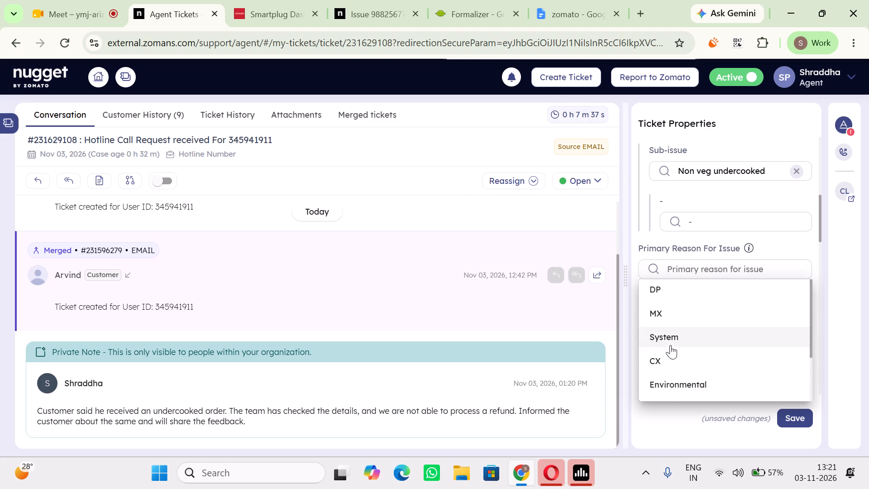
click(664, 313)
Look through the Sub reason for issue options under MX for one that fits an undercooked order.
scroll(664, 313, right, 1)
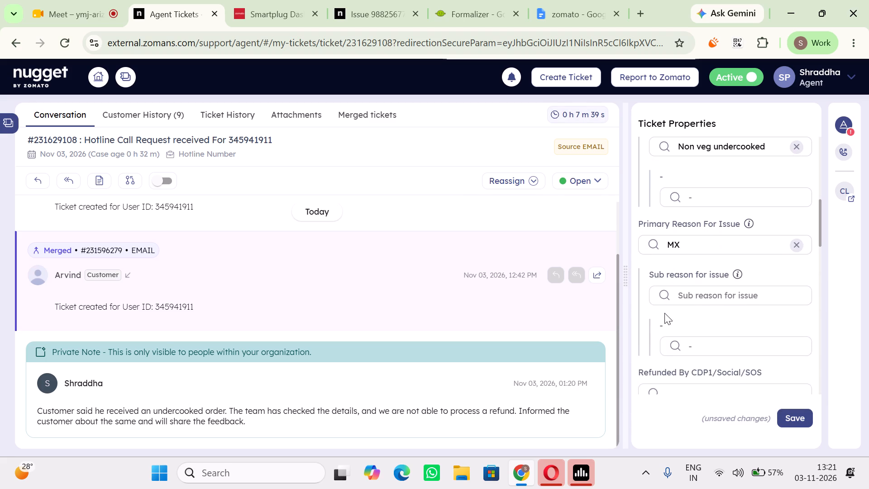
scroll(664, 313, right, 1)
click(721, 295)
scroll(701, 346, down, 1)
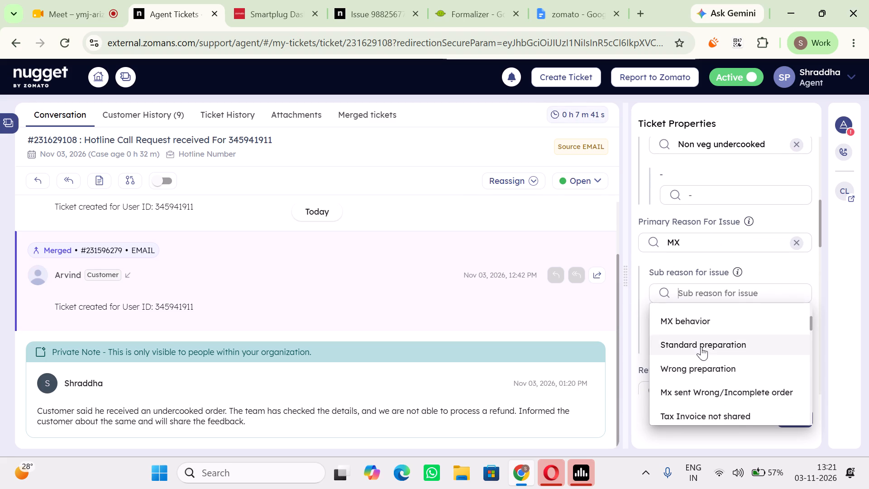
scroll(701, 346, down, 2)
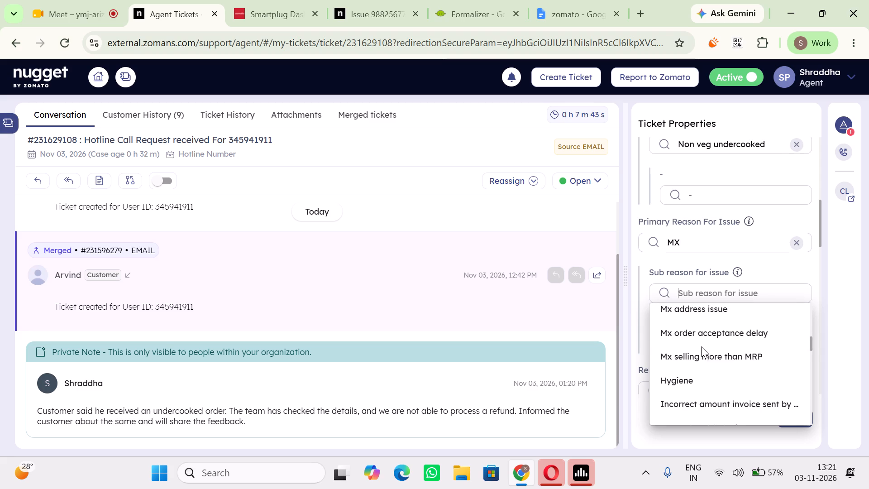
scroll(701, 346, down, 1)
scroll(757, 336, down, 2)
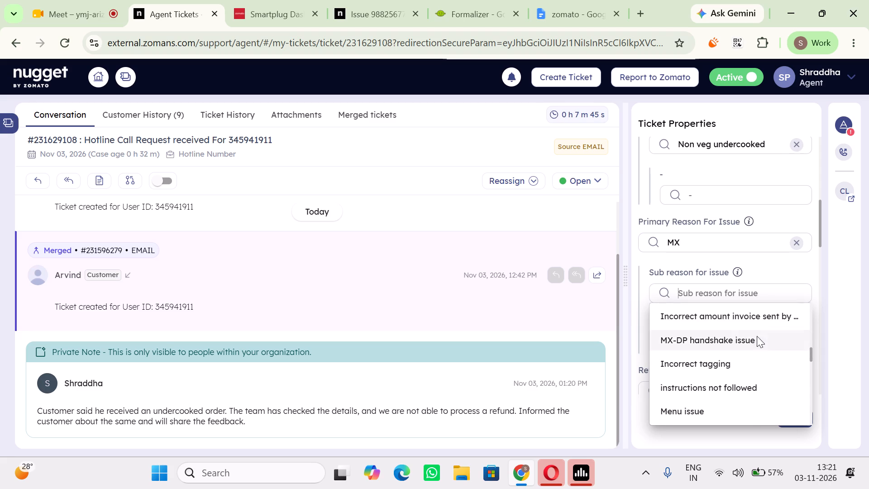
scroll(757, 336, down, 1)
scroll(723, 360, down, 1)
scroll(723, 360, up, 5)
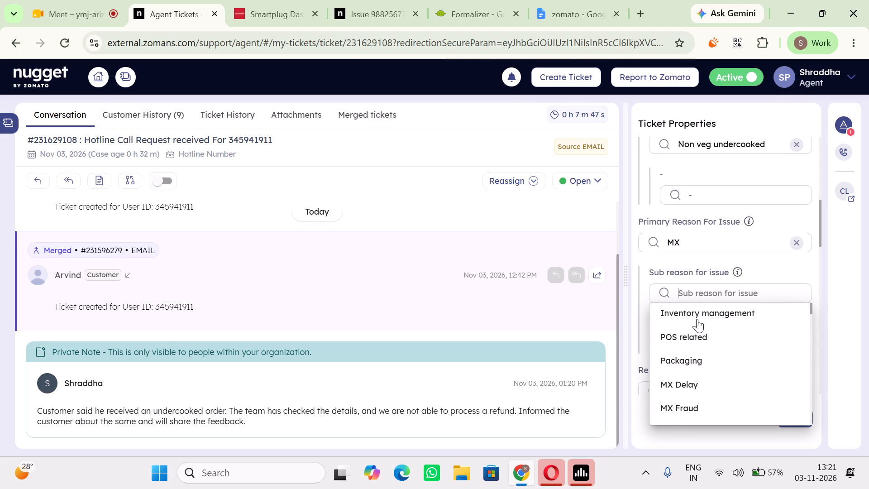
scroll(688, 381, up, 5)
scroll(724, 369, up, 4)
scroll(679, 357, up, 4)
scroll(679, 357, down, 1)
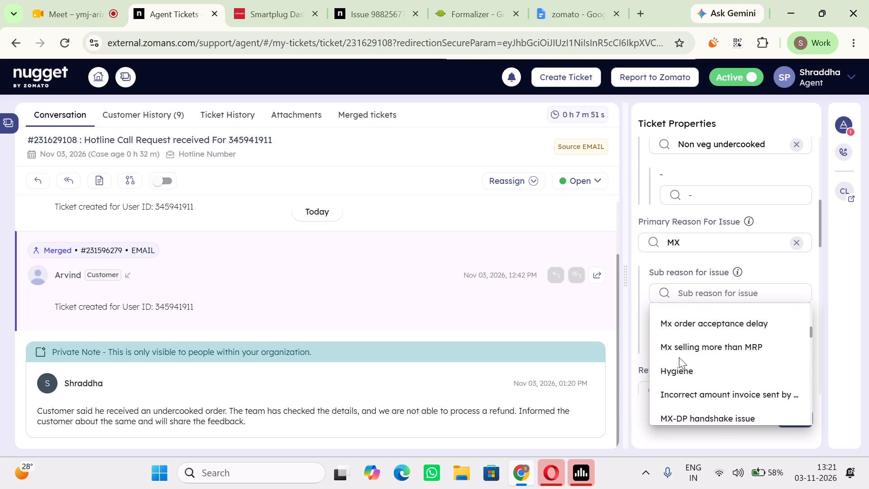
scroll(679, 357, down, 1)
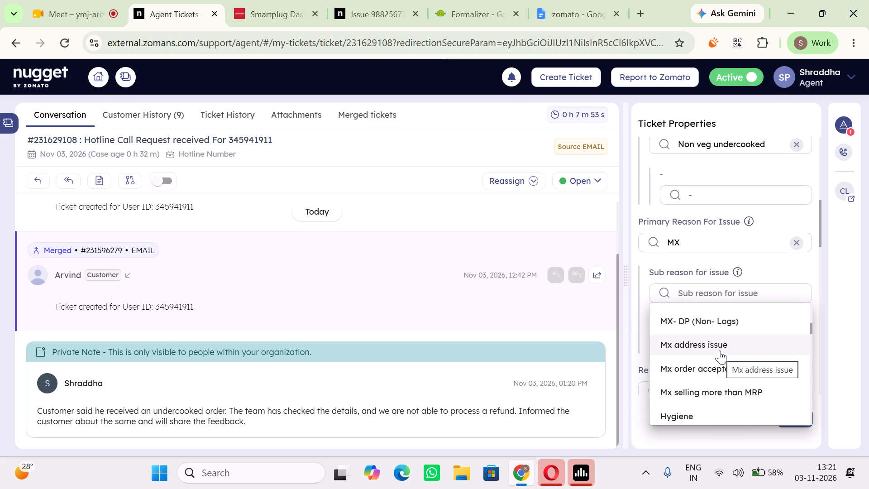
scroll(712, 399, down, 1)
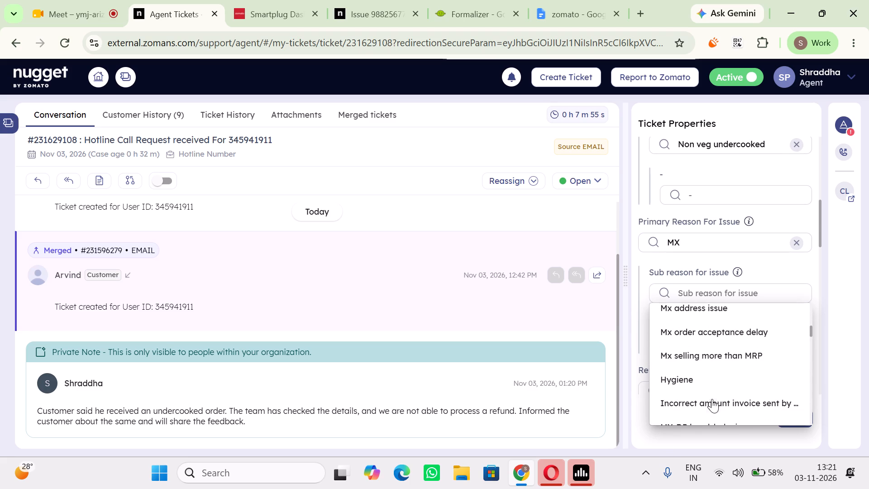
scroll(712, 399, down, 1)
scroll(751, 401, down, 2)
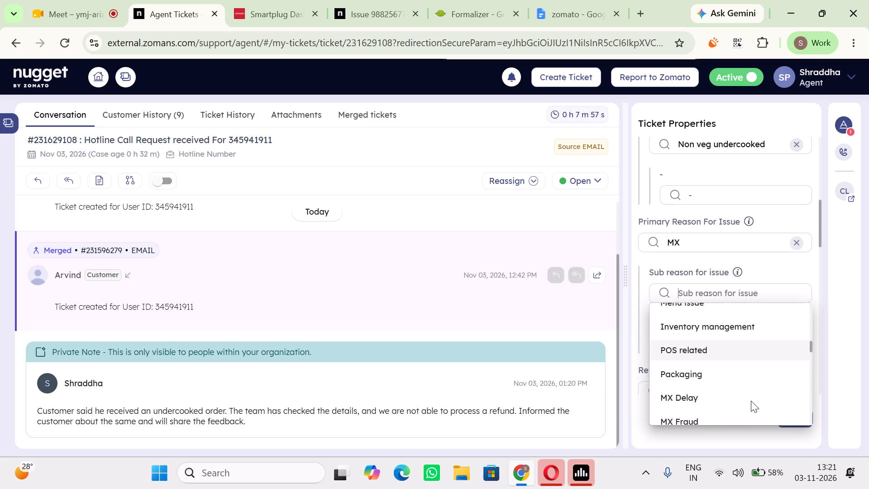
scroll(751, 401, down, 4)
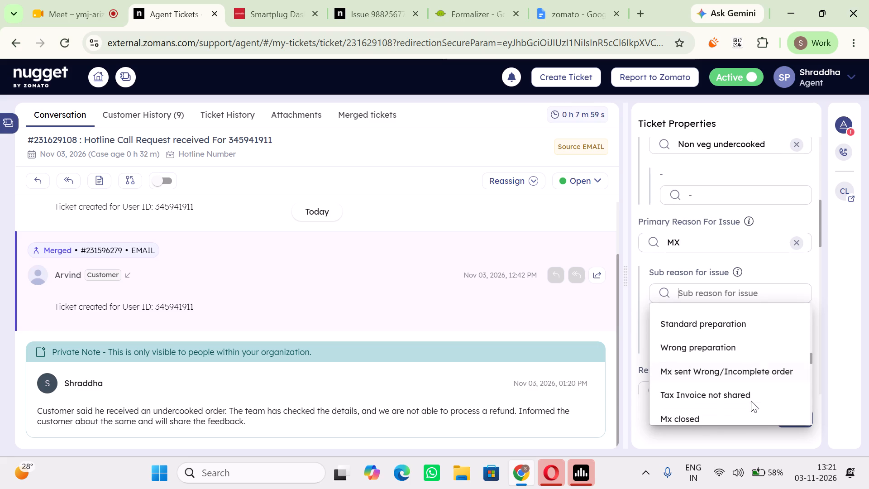
scroll(751, 401, down, 8)
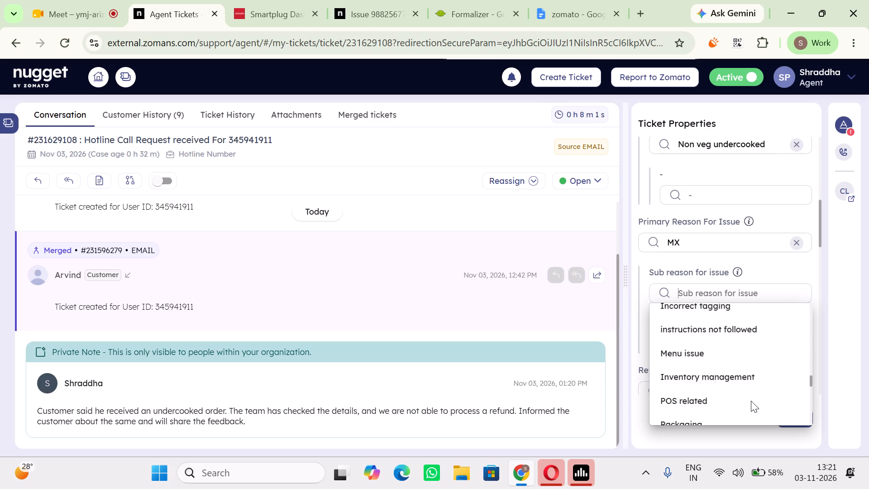
scroll(751, 401, down, 3)
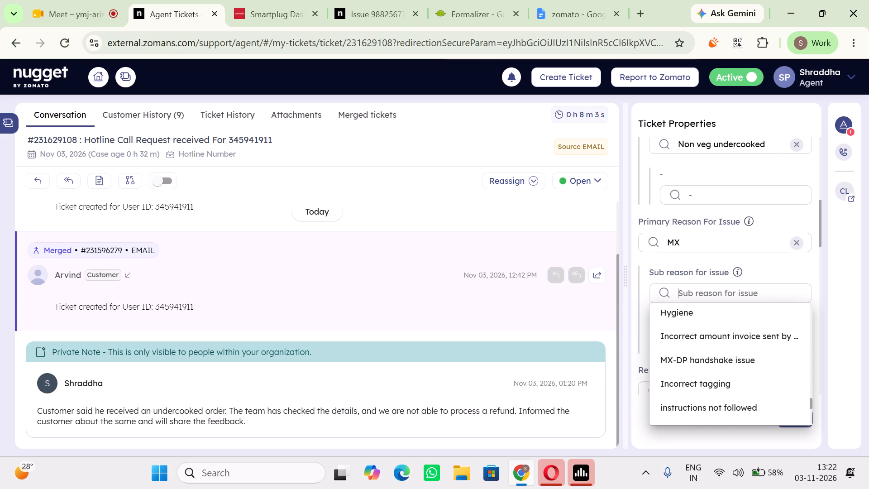
click(657, 275)
Set Refunded By CDP1/Social/SOS to No.
scroll(657, 275, down, 1)
click(707, 304)
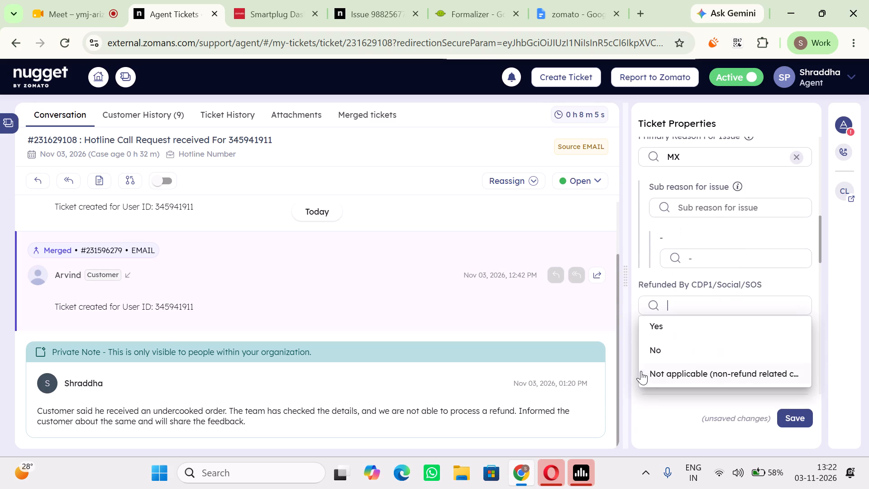
click(668, 353)
scroll(733, 322, down, 2)
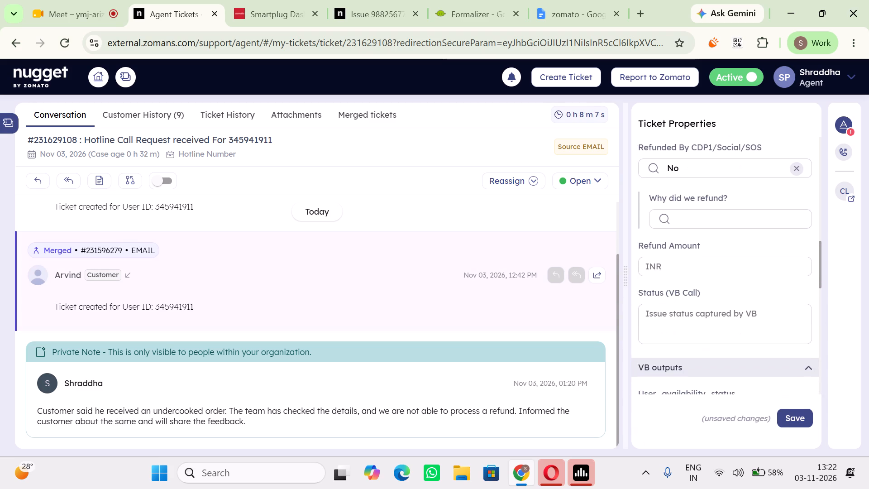
scroll(713, 282, down, 10)
scroll(713, 282, up, 8)
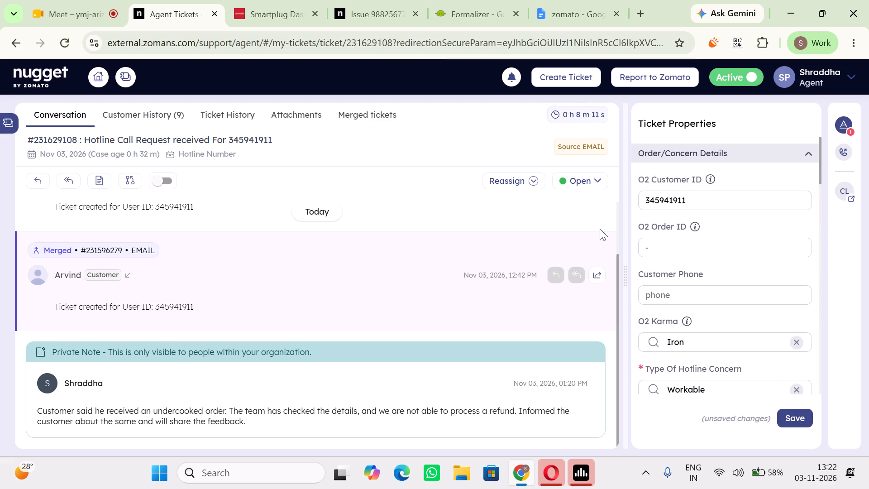
click(298, 0)
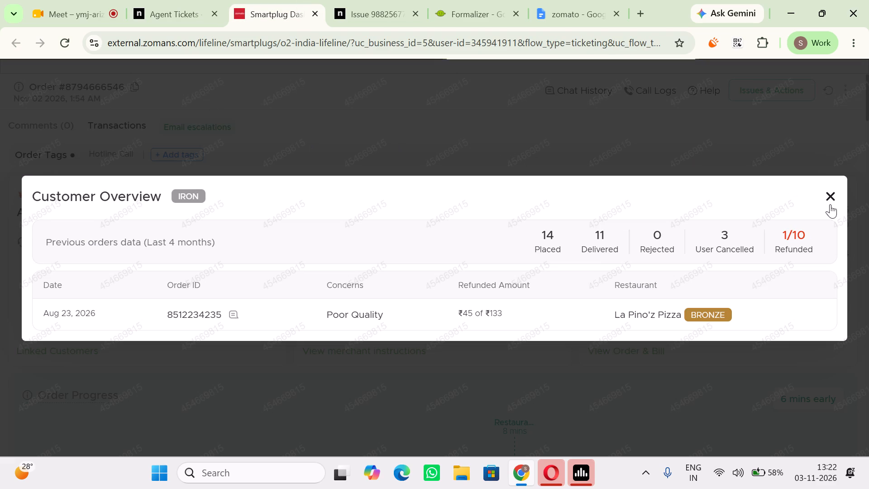
click(830, 204)
scroll(309, 129, up, 6)
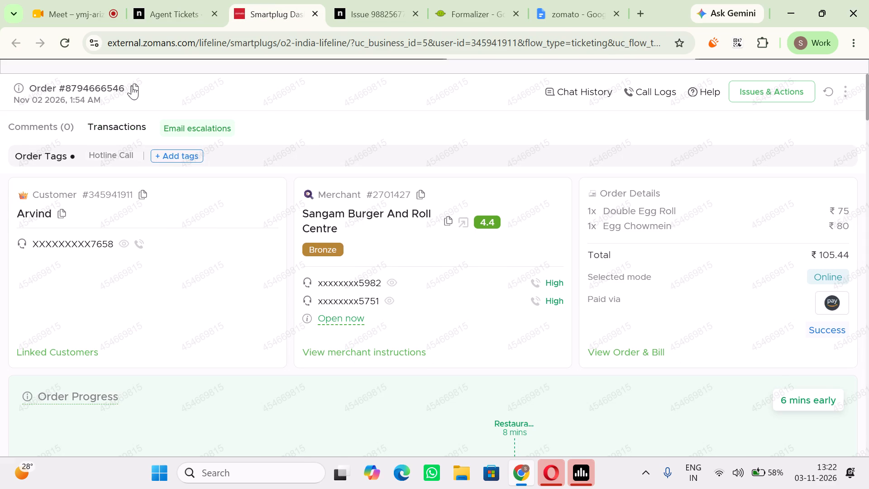
click(132, 86)
click(190, 0)
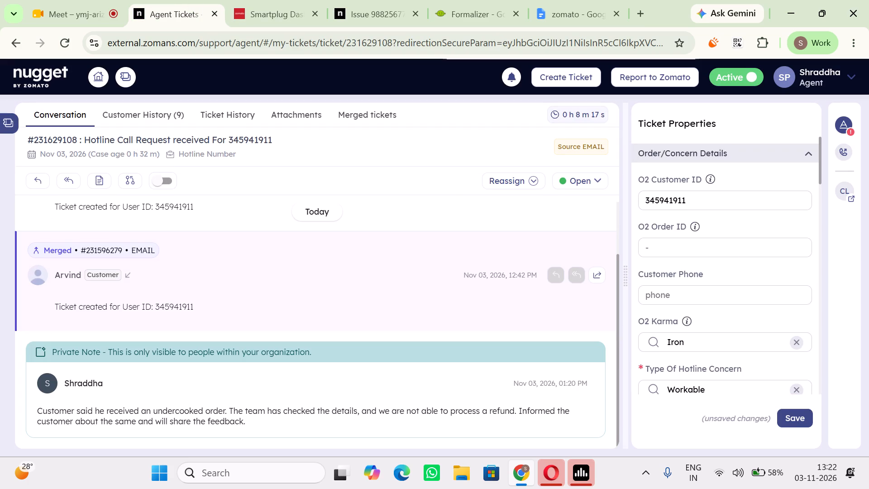
click(685, 251)
key(ctrl+v)
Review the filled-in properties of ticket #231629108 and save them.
scroll(435, 305, down, 7)
scroll(435, 305, up, 6)
scroll(695, 337, down, 9)
scroll(695, 337, up, 3)
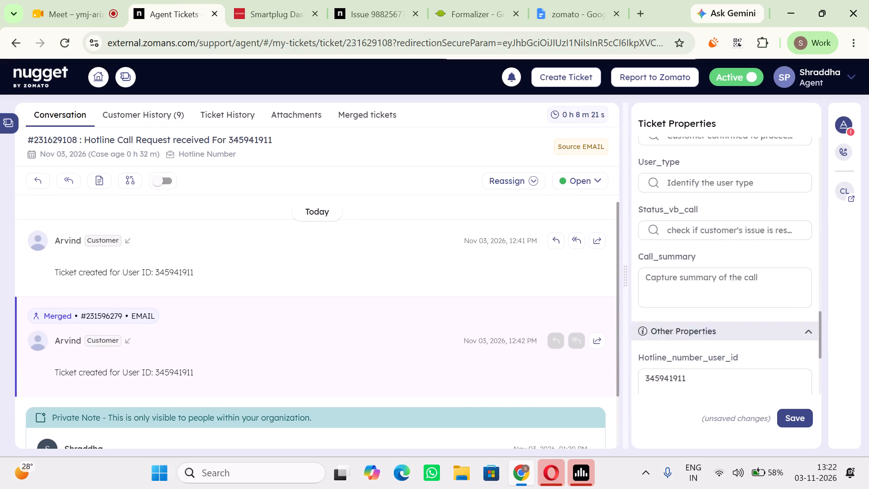
scroll(695, 337, up, 11)
scroll(496, 336, down, 6)
scroll(496, 336, up, 6)
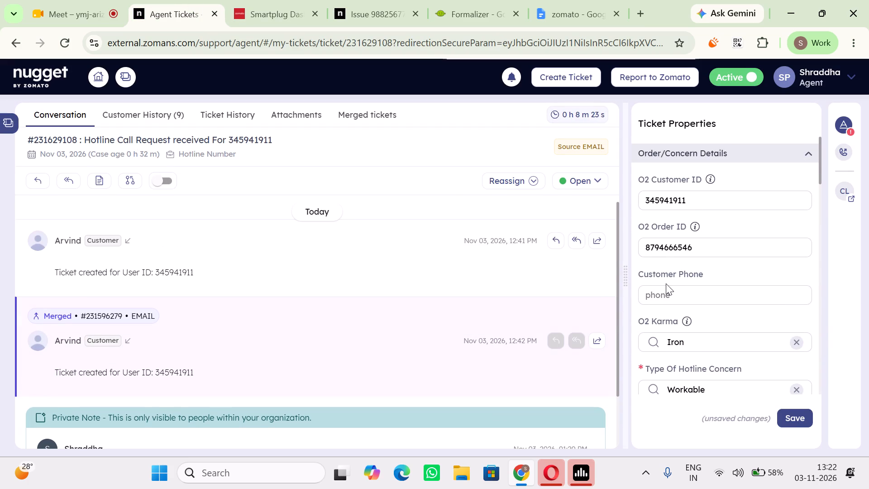
scroll(666, 283, up, 5)
click(801, 418)
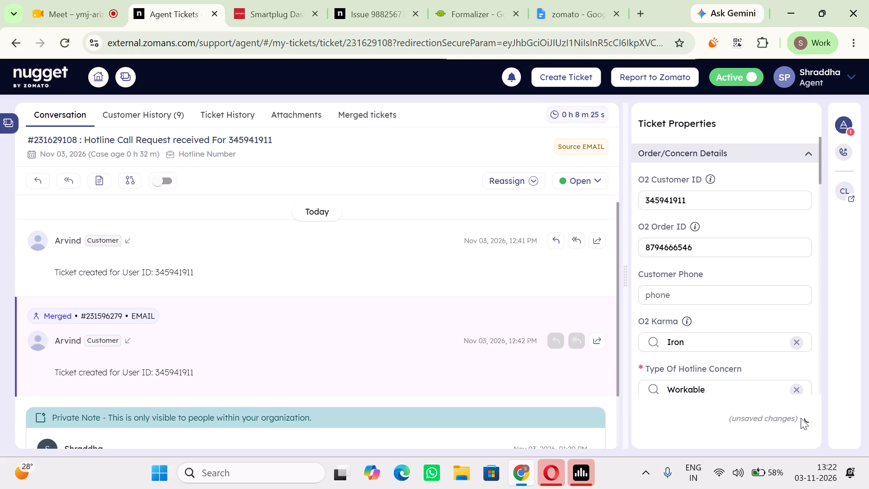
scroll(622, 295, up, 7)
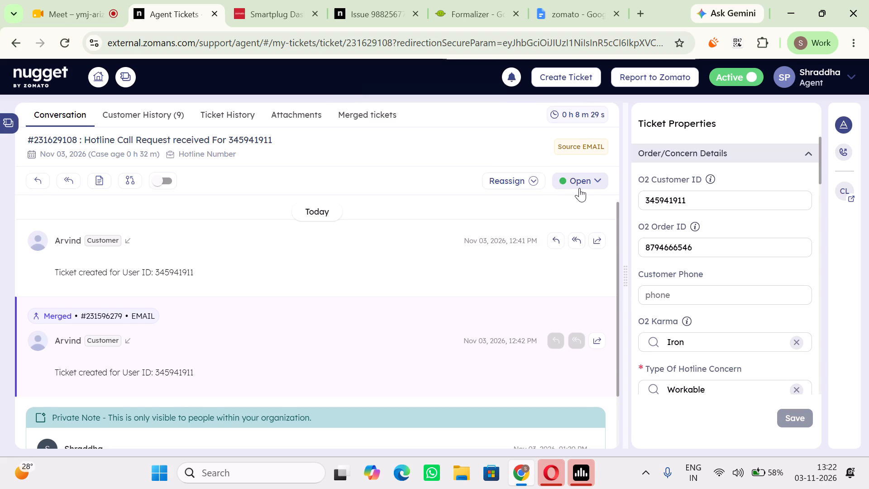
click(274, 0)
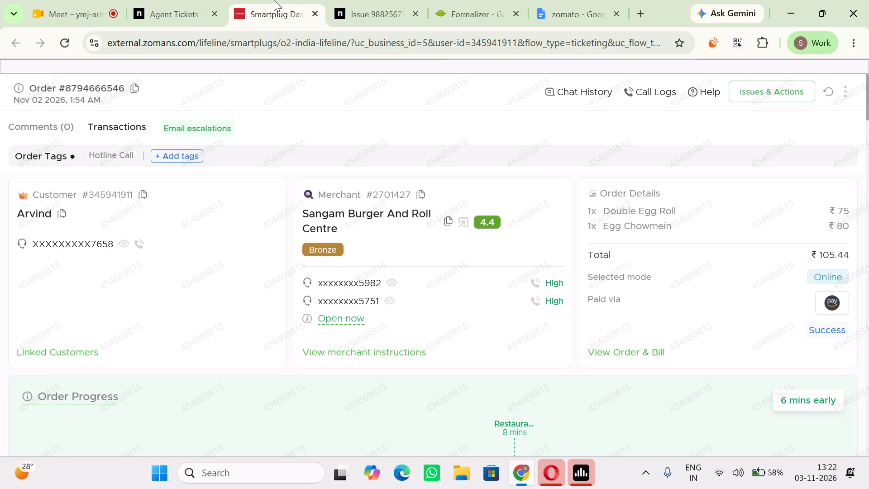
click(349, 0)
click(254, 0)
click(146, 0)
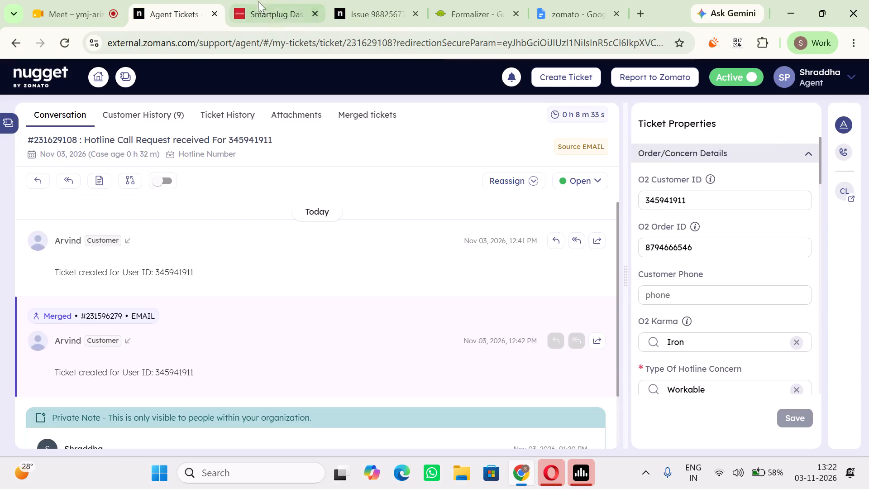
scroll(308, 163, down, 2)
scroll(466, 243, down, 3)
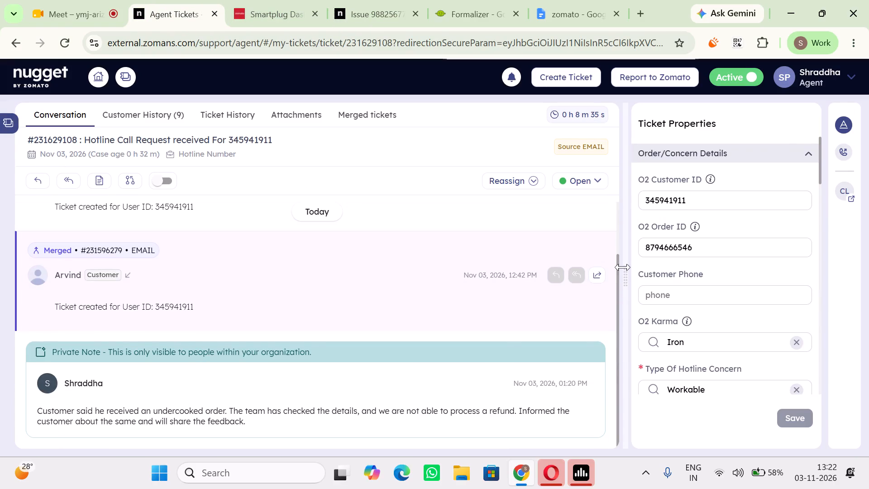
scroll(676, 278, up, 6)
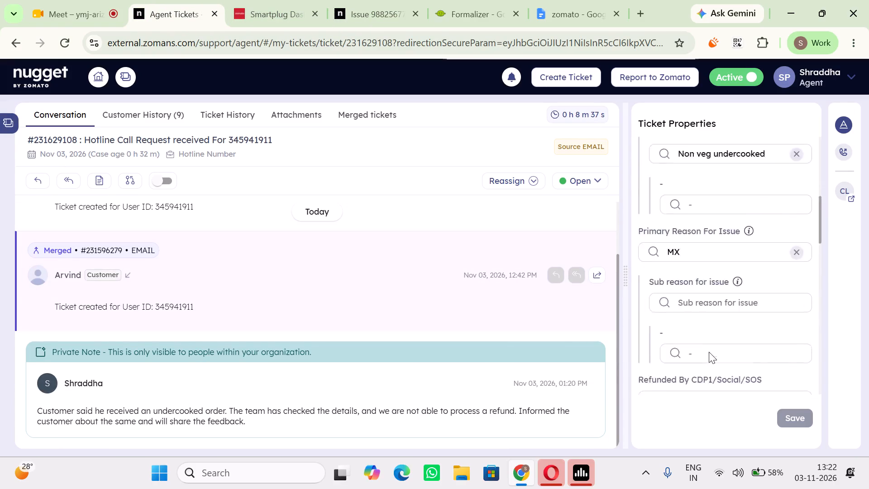
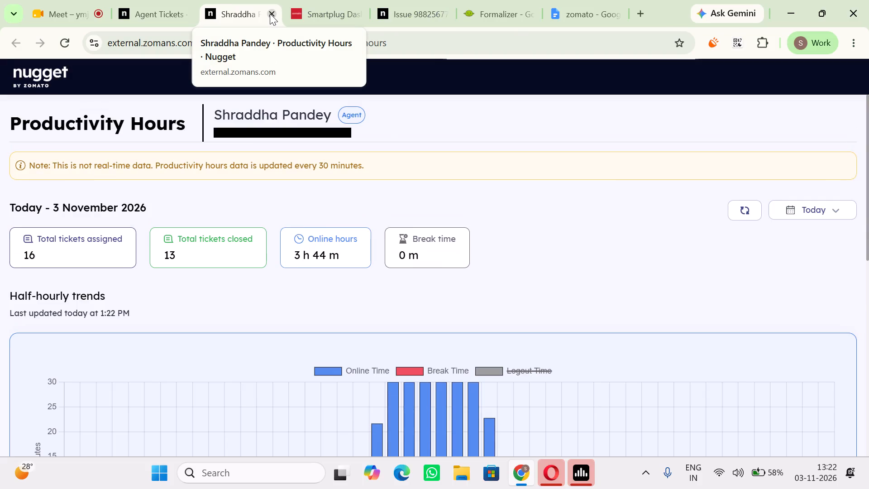
Review today's half-hourly online time and ticket figures on the Productivity Hours page, closing that page when done.
scroll(417, 187, down, 1)
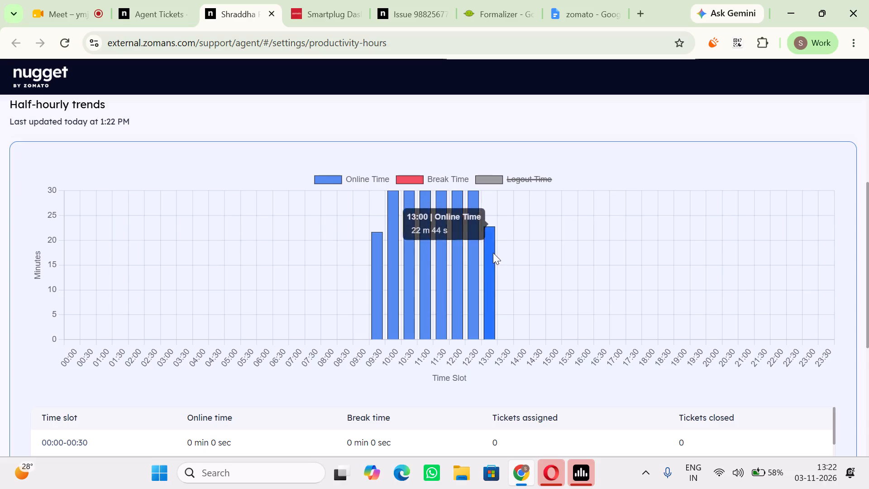
scroll(468, 238, up, 5)
scroll(461, 289, down, 3)
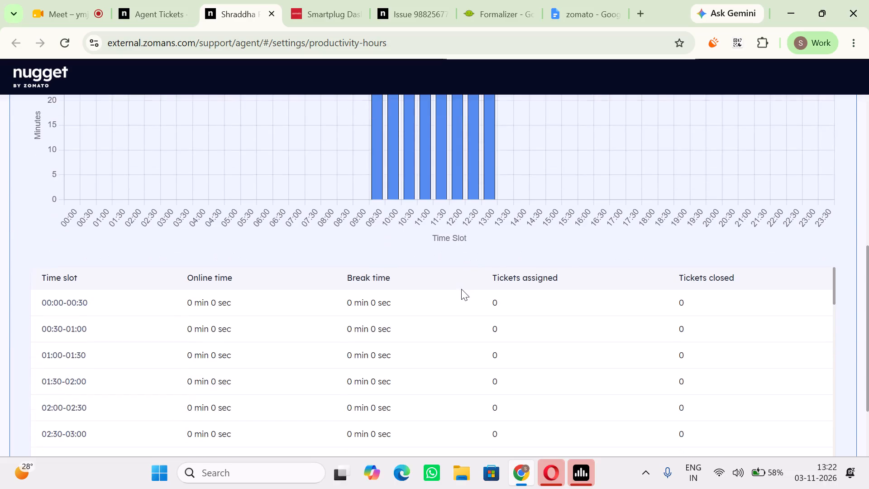
scroll(461, 289, down, 7)
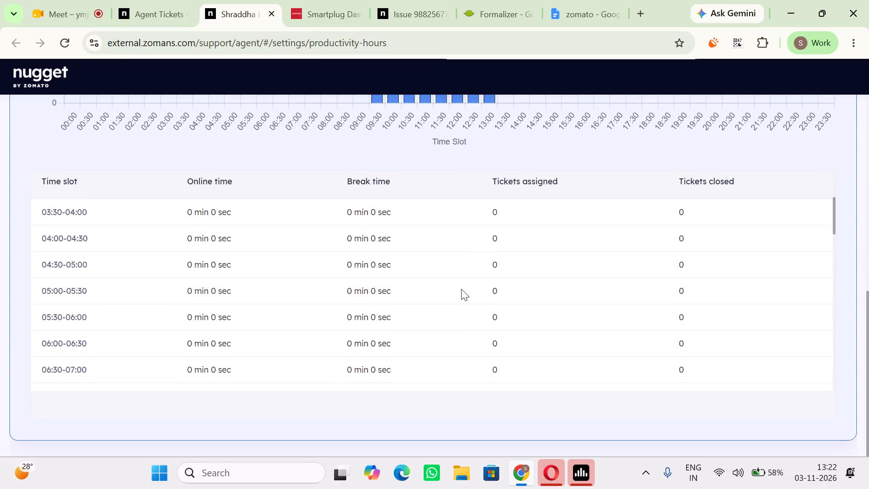
scroll(342, 251, up, 8)
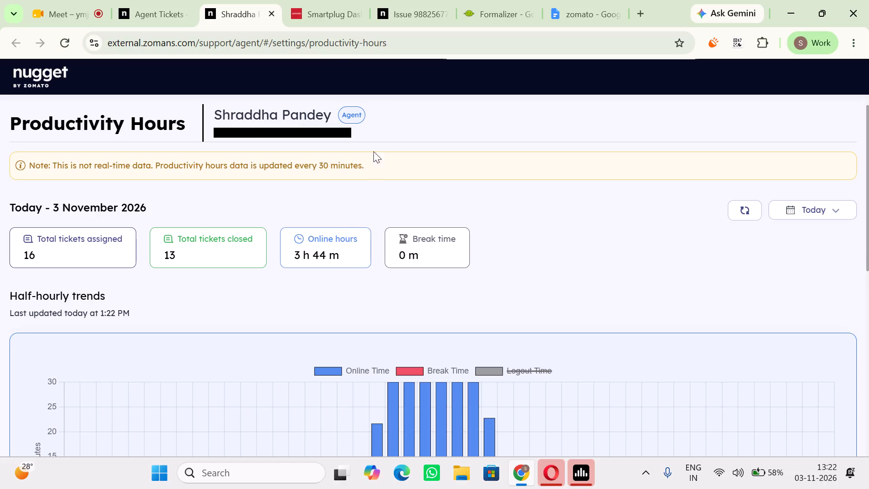
click(274, 14)
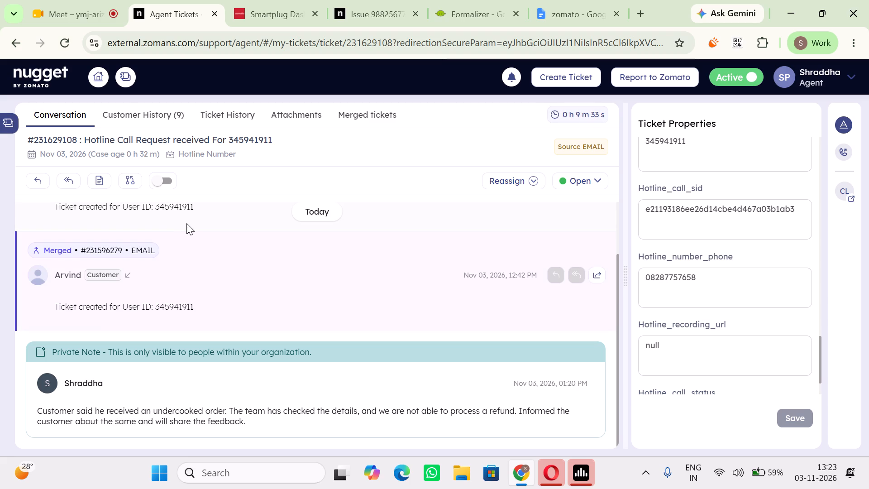
Open the browser options for the Meet meeting tab.
right_click(82, 0)
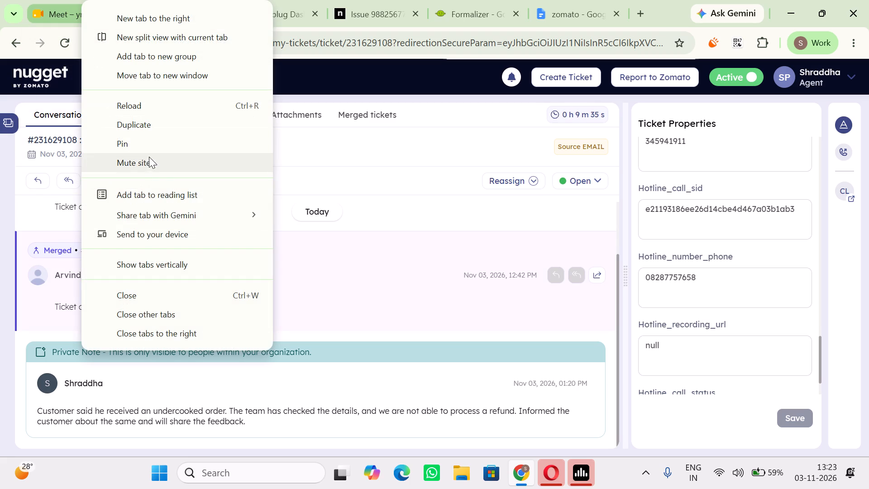
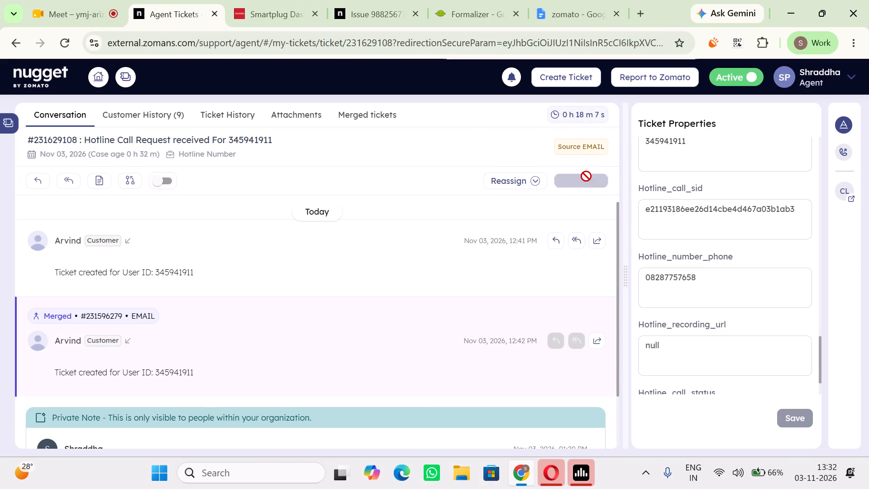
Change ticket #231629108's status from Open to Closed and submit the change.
click(509, 227)
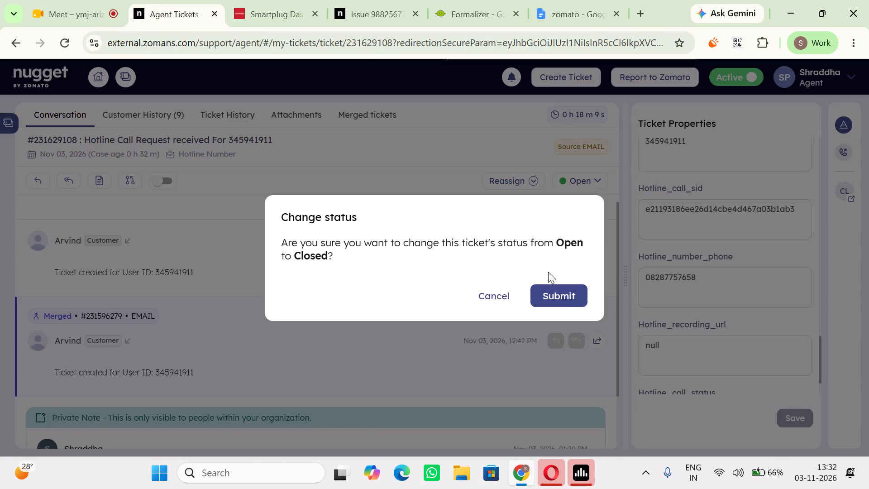
click(569, 293)
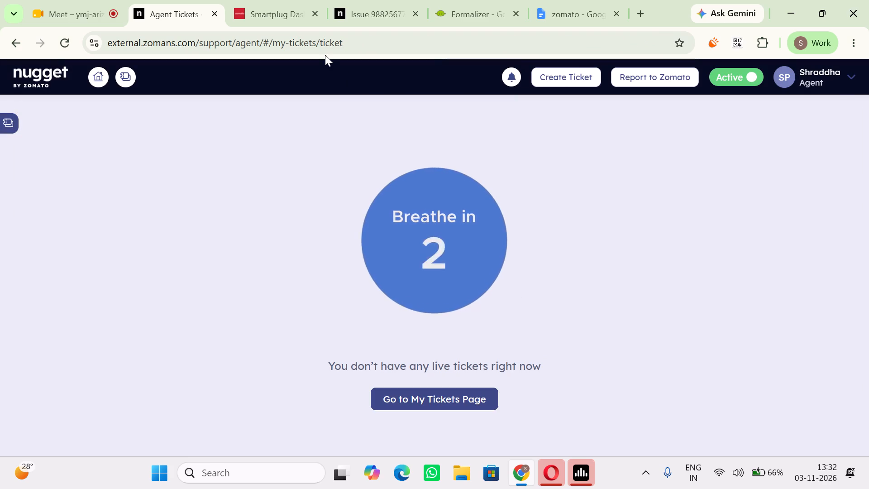
Close the Smartplug dashboard and Issue pages left over from the finished ticket.
click(277, 0)
click(205, 1)
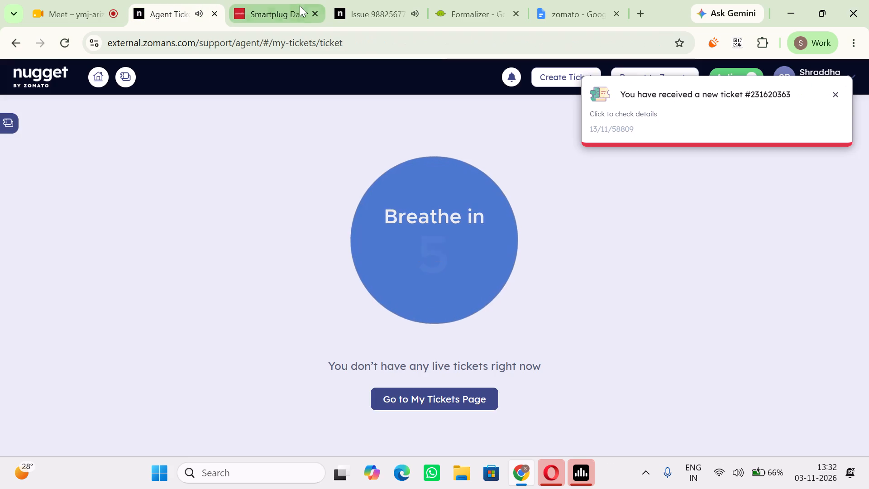
click(313, 13)
click(313, 13)
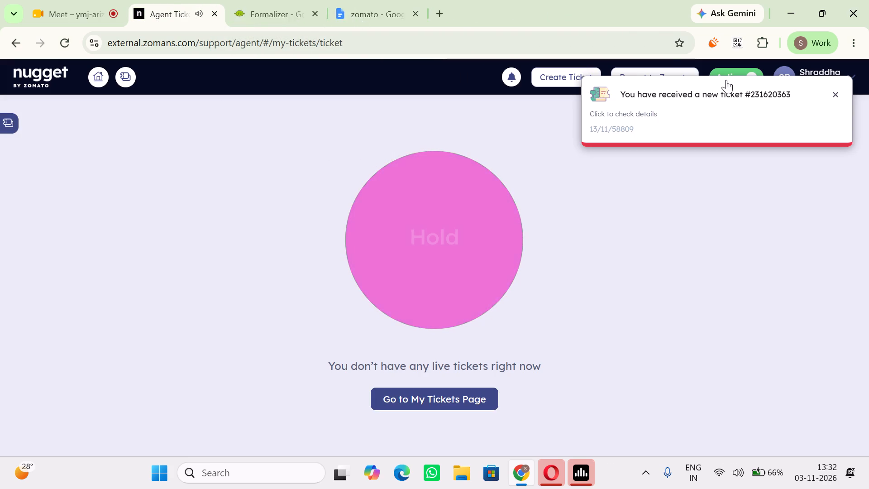
click(836, 101)
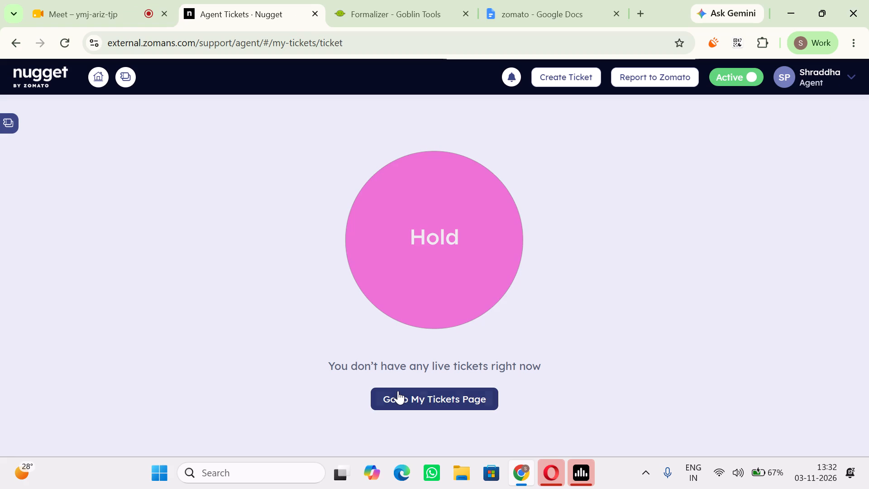
click(401, 391)
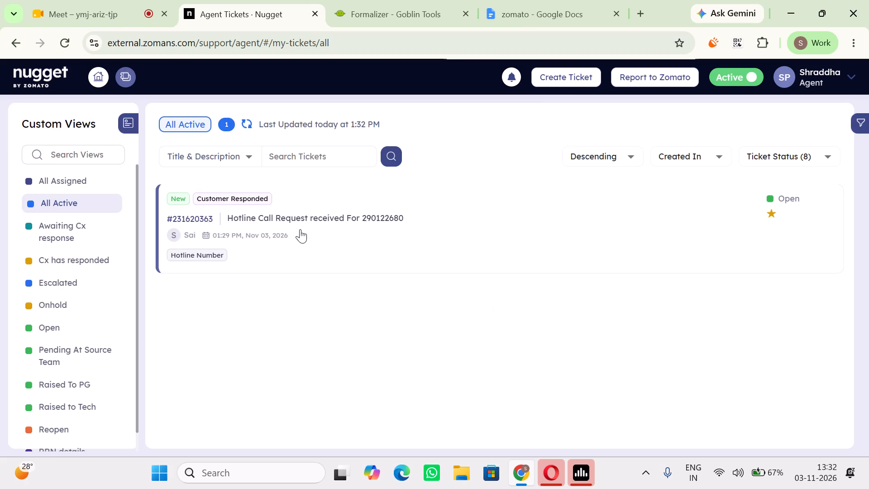
click(300, 229)
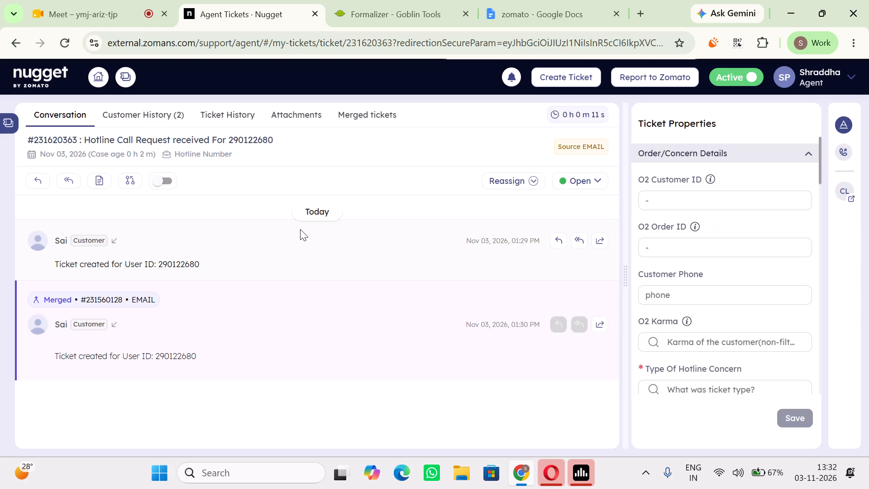
Copy the user ID from the ticket's conversation into the O2 Customer ID property and save the ticket properties.
double_click(174, 268)
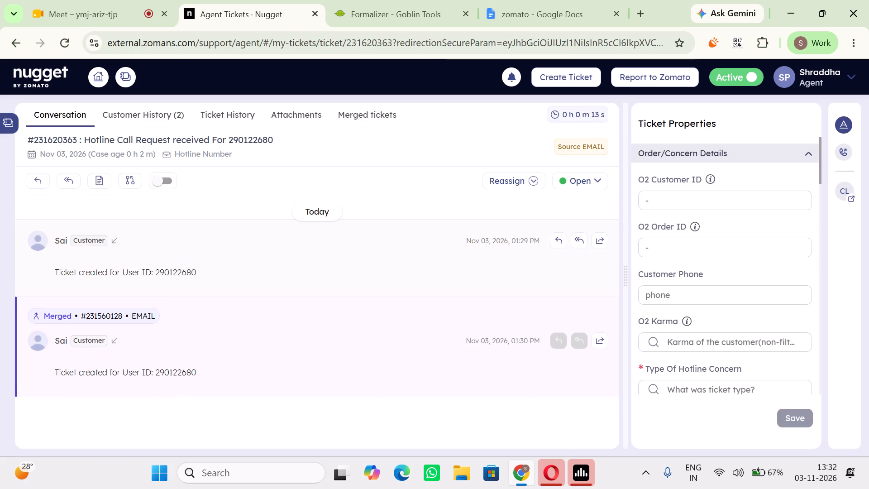
key(ctrl+c)
key(ctrl+c)
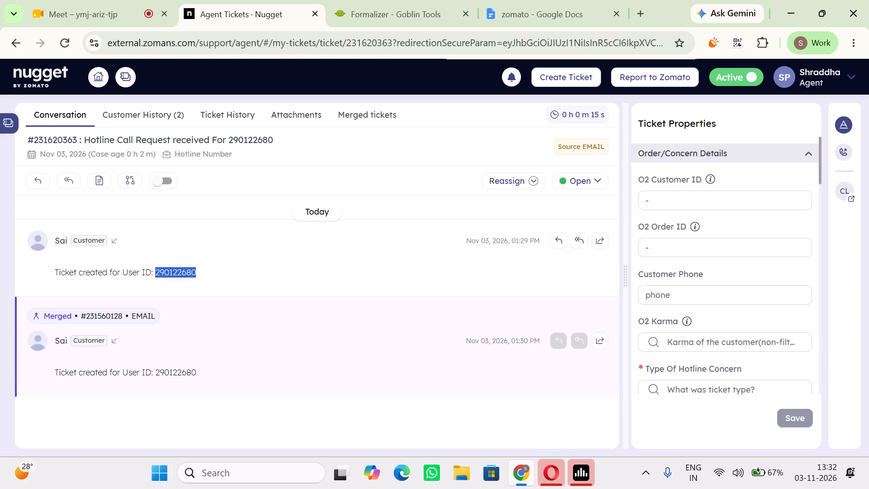
click(677, 197)
key(ctrl+v)
scroll(694, 337, up, 3)
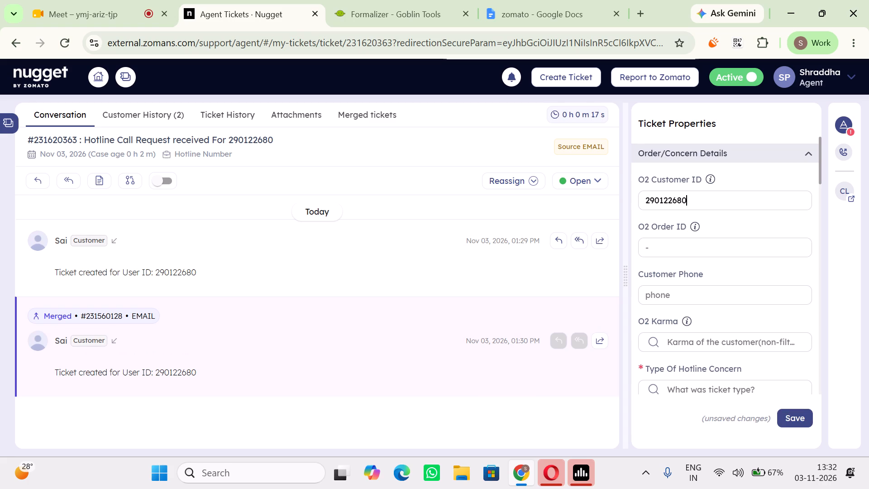
click(783, 418)
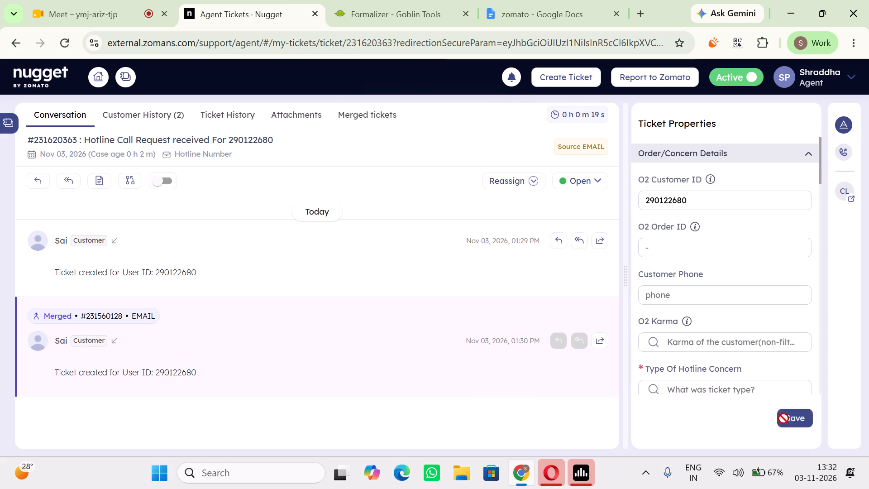
Search the computer for "ku" and launch the Kuro app.
click(267, 479)
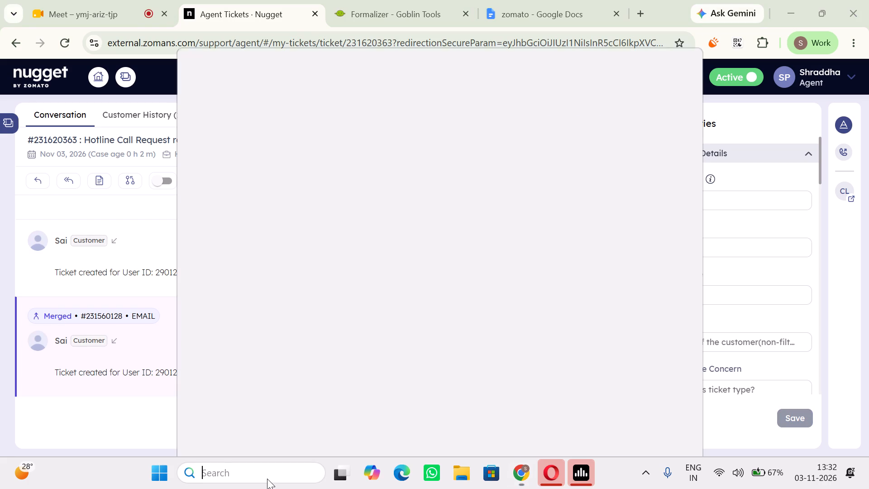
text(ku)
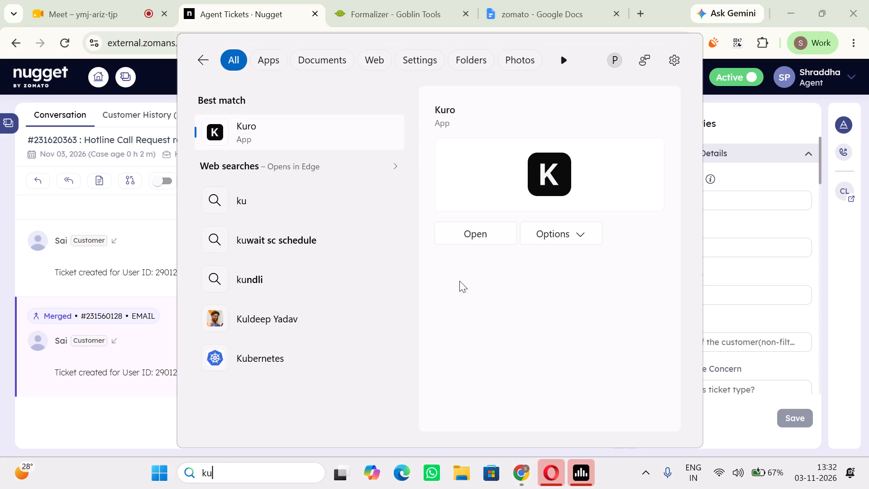
click(473, 223)
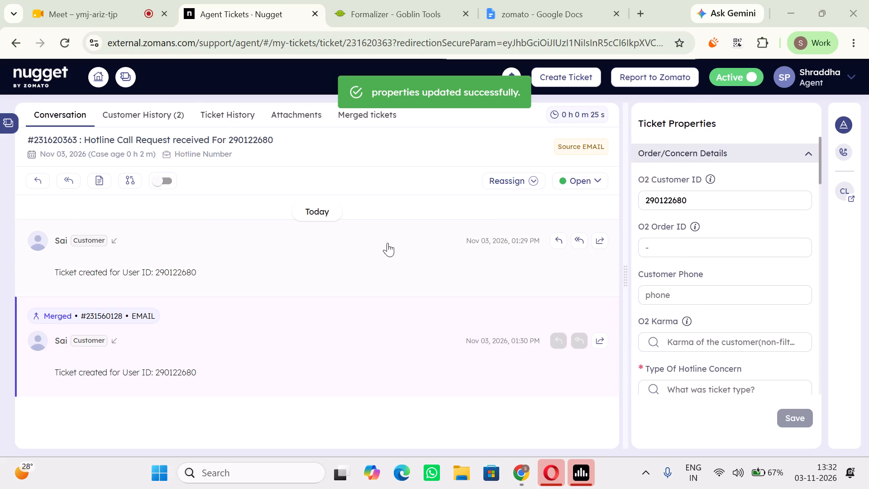
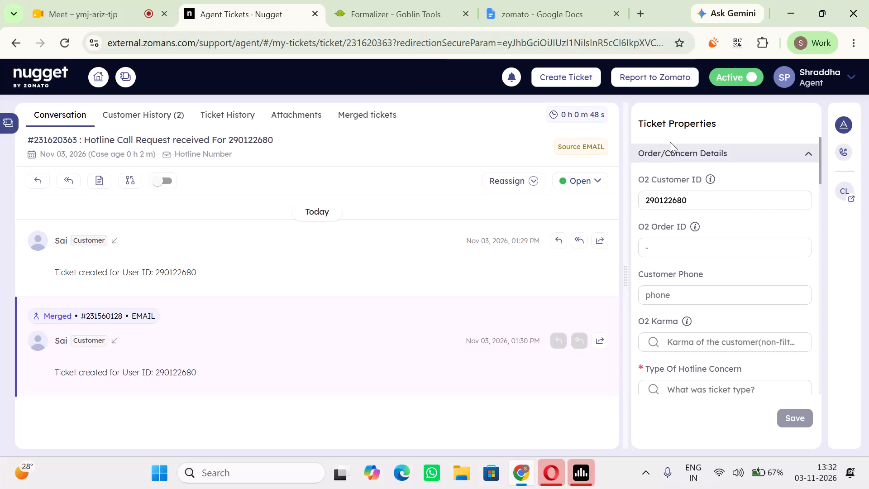
click(852, 199)
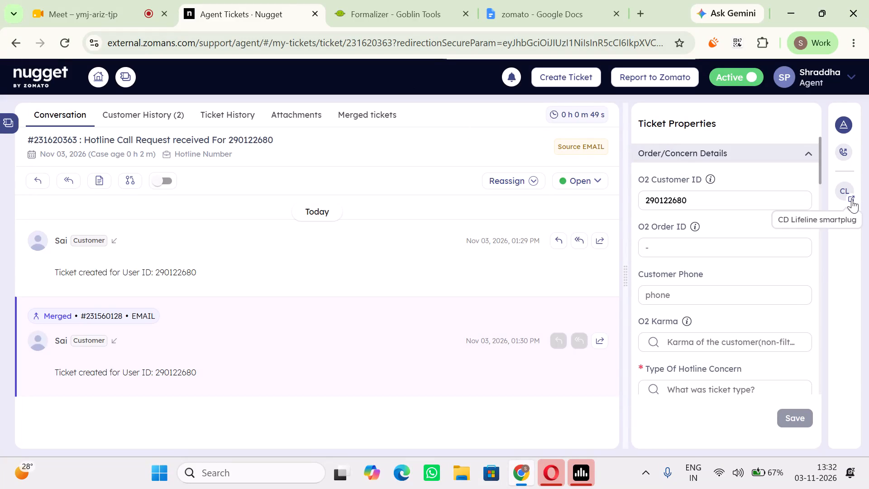
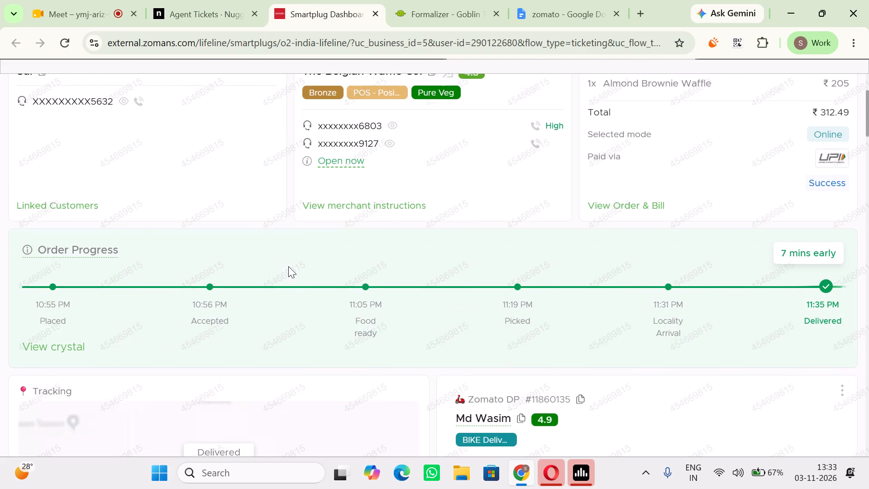
Open the support issue for The Belgian Waffle Co. order and review its order progress and customer chat from October 31 to November 1.
click(602, 92)
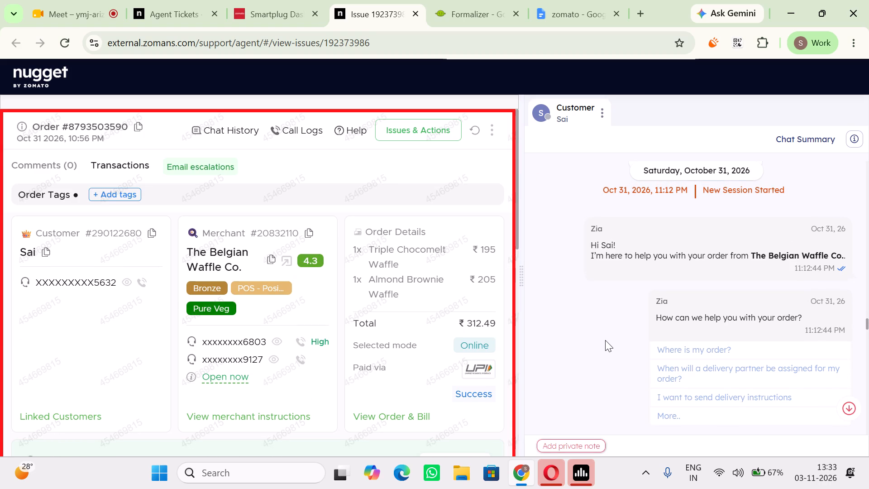
scroll(605, 340, down, 1)
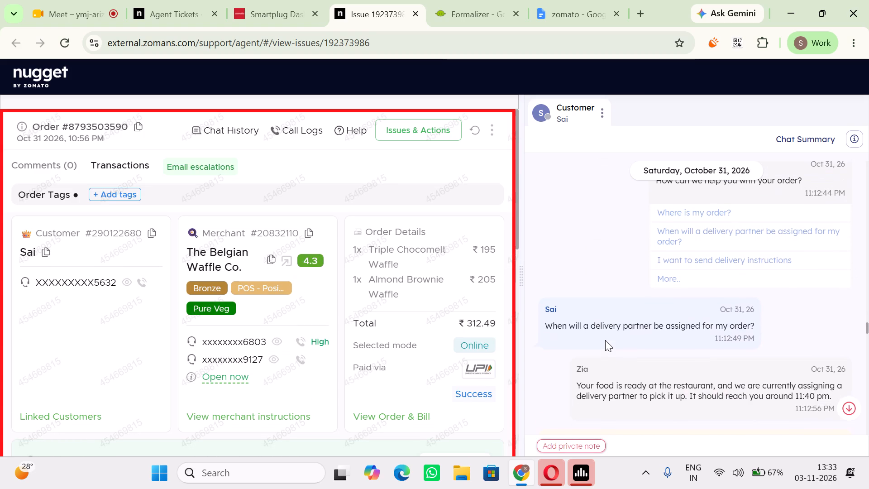
scroll(605, 340, down, 1)
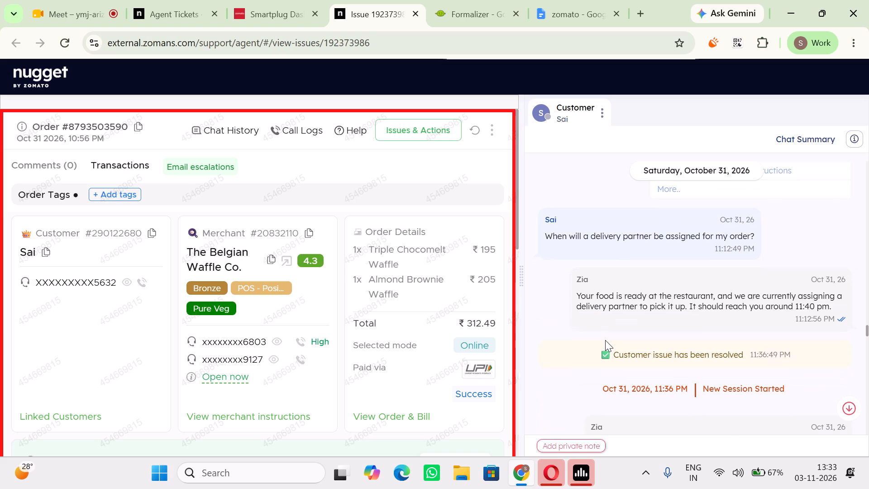
scroll(605, 340, down, 1)
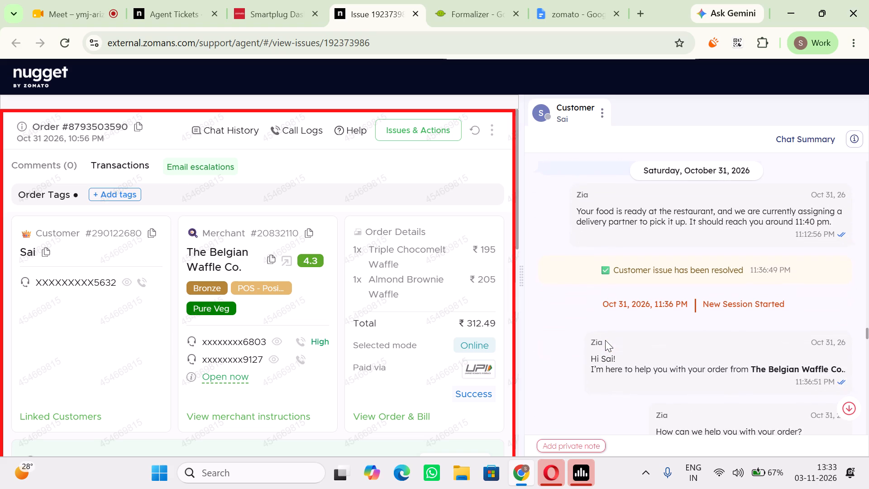
scroll(605, 340, down, 2)
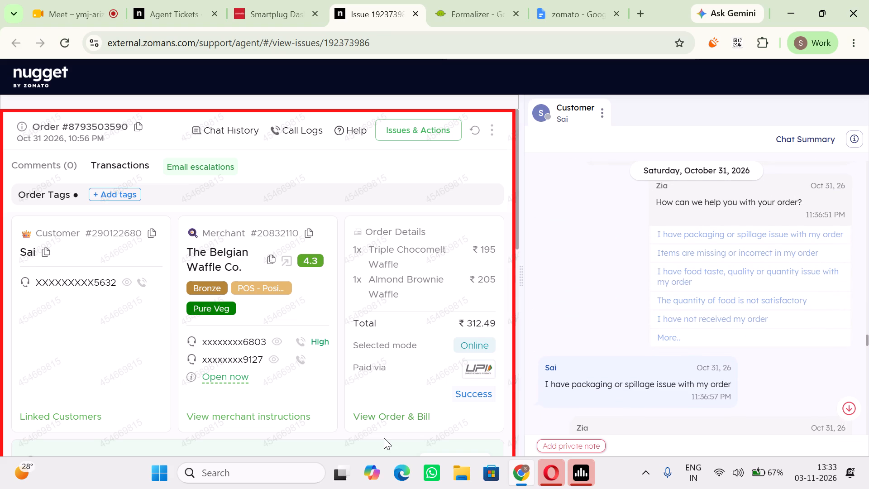
scroll(384, 438, down, 2)
scroll(638, 339, down, 1)
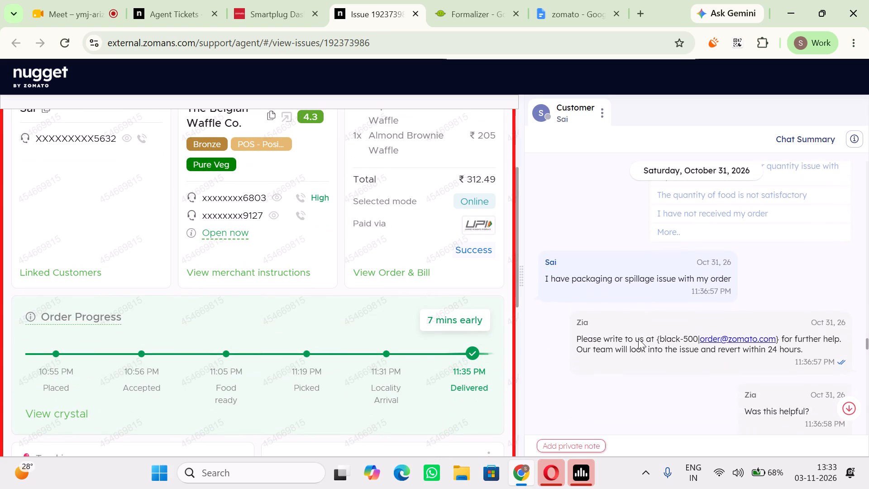
scroll(638, 339, down, 5)
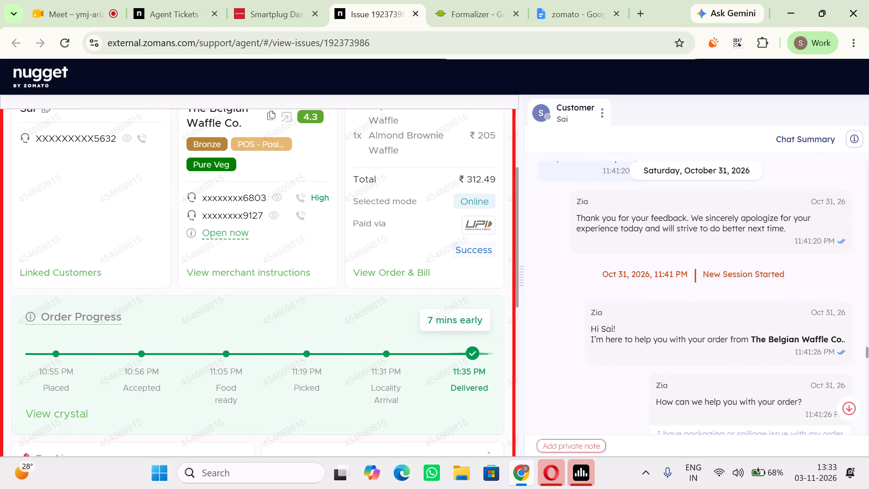
scroll(638, 339, down, 7)
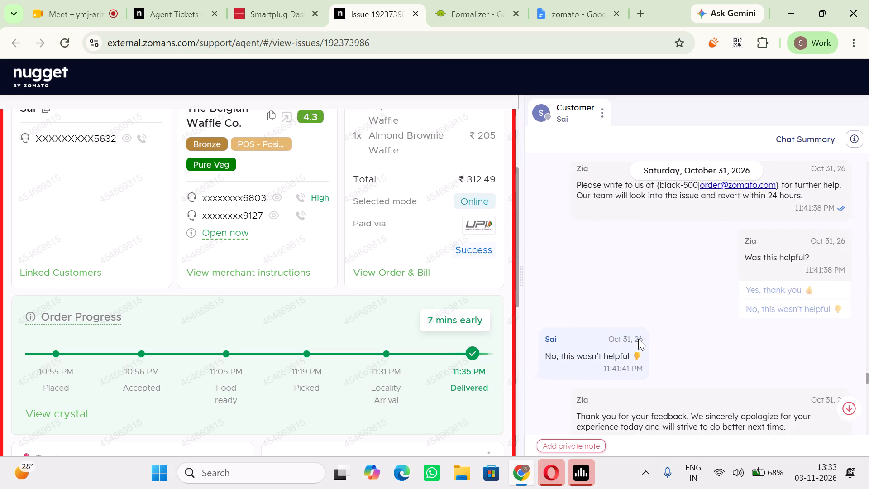
scroll(638, 339, down, 10)
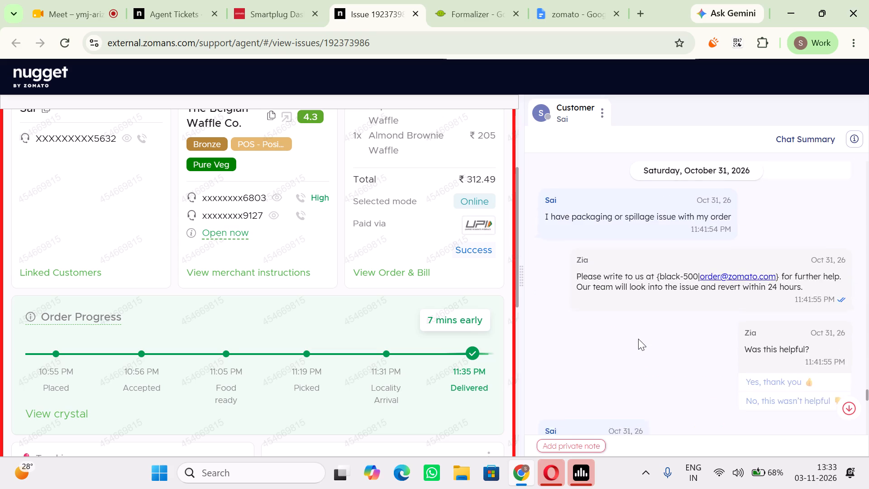
scroll(638, 339, down, 7)
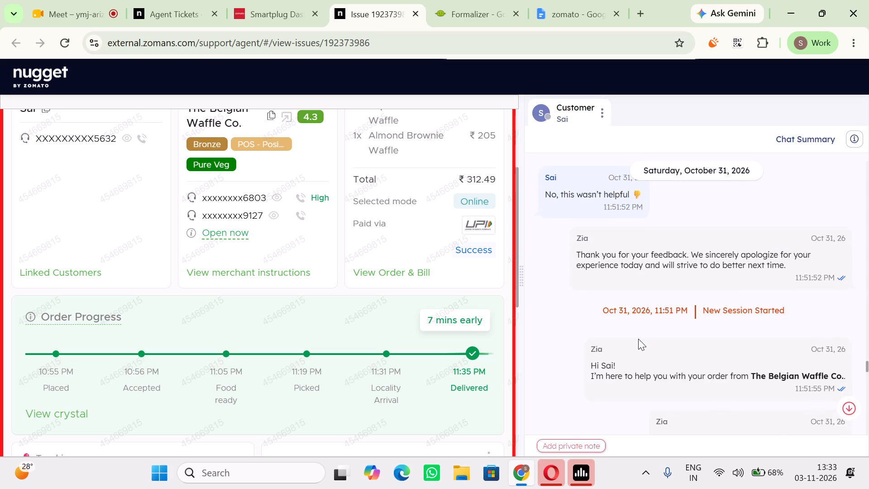
scroll(638, 339, down, 8)
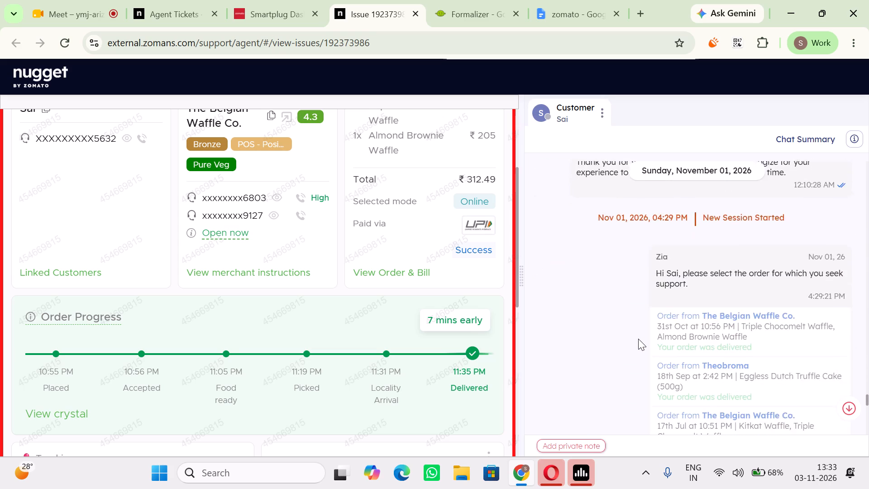
scroll(638, 339, down, 6)
scroll(638, 339, up, 5)
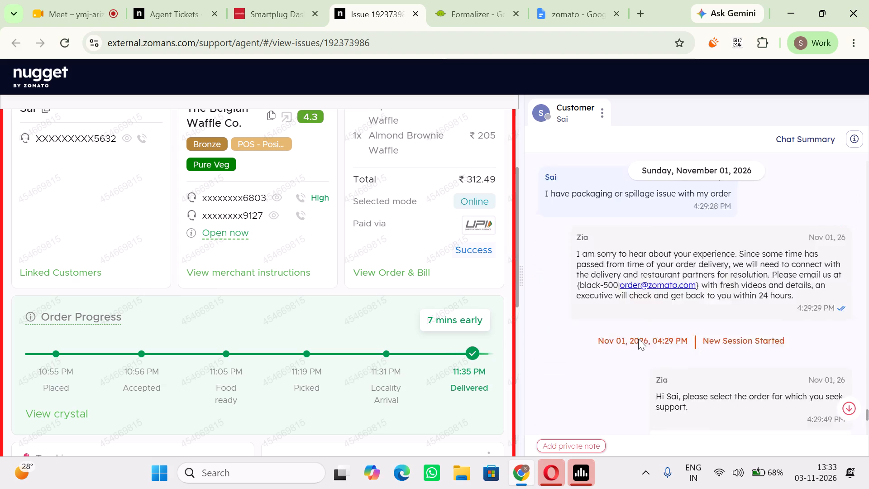
scroll(638, 339, down, 5)
scroll(287, 291, up, 1)
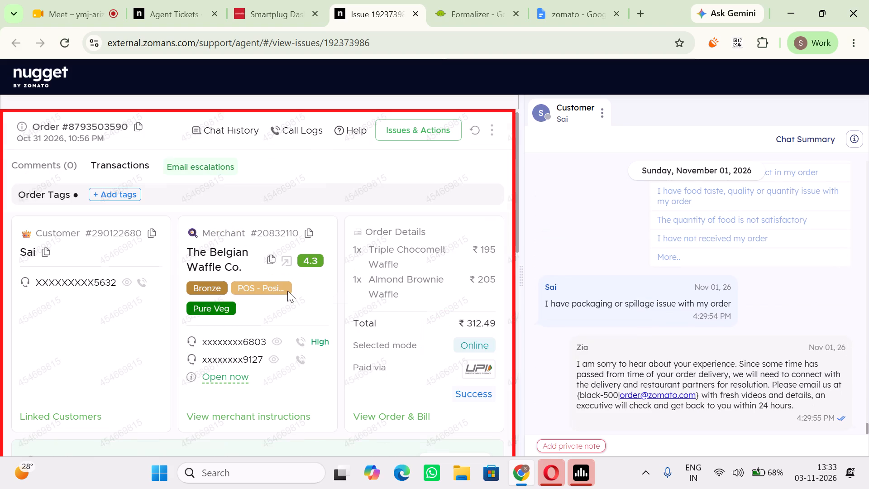
scroll(287, 291, up, 1)
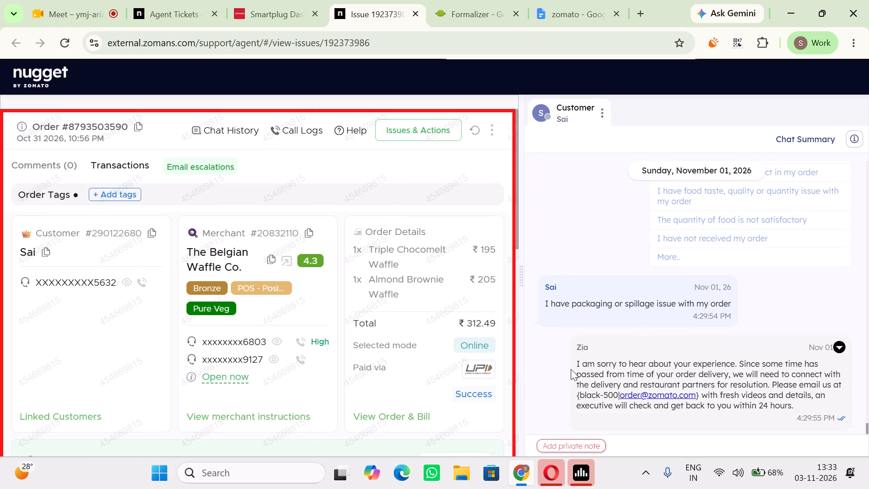
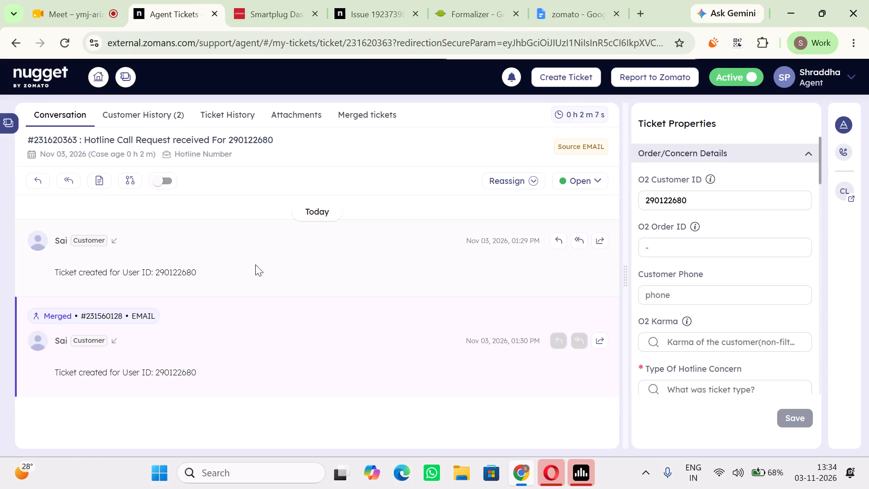
Request a callback connecting to the customer of The Belgian Waffle Co. order, going ahead with the call anyway.
click(264, 5)
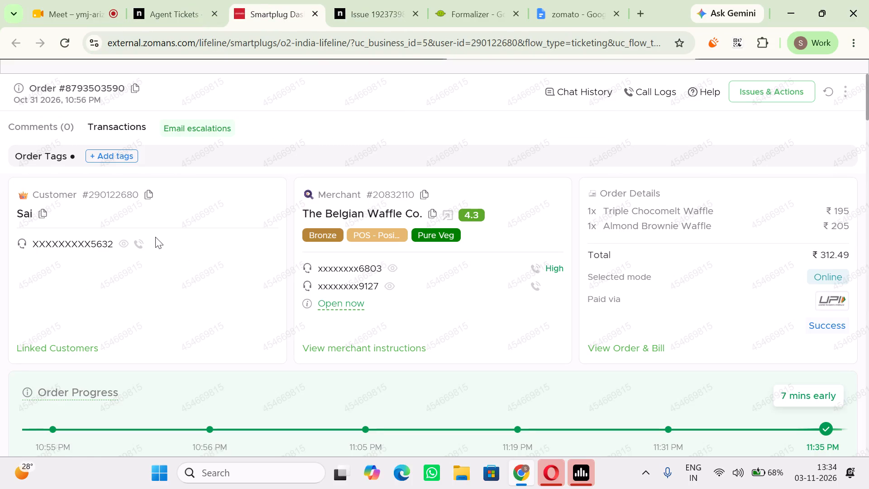
click(136, 243)
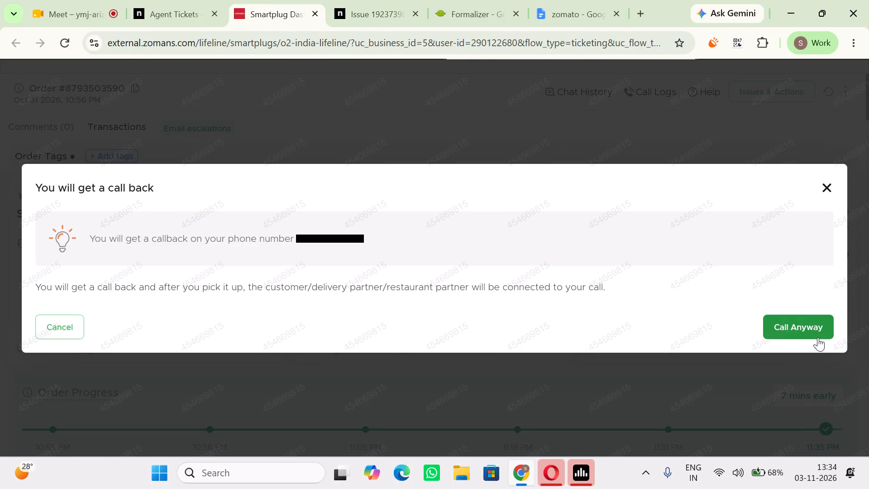
click(818, 337)
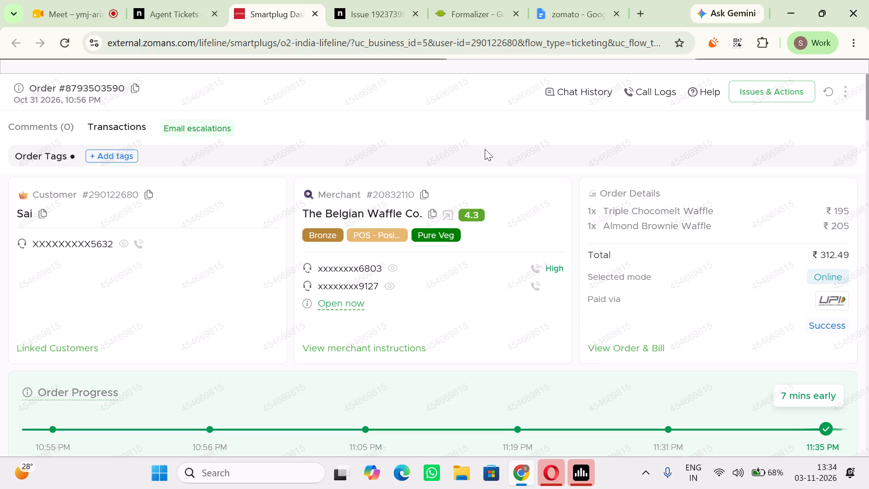
Search the order tags for "ho" and add the matching tag to The Belgian Waffle Co. order.
click(92, 159)
text(ho)
click(110, 213)
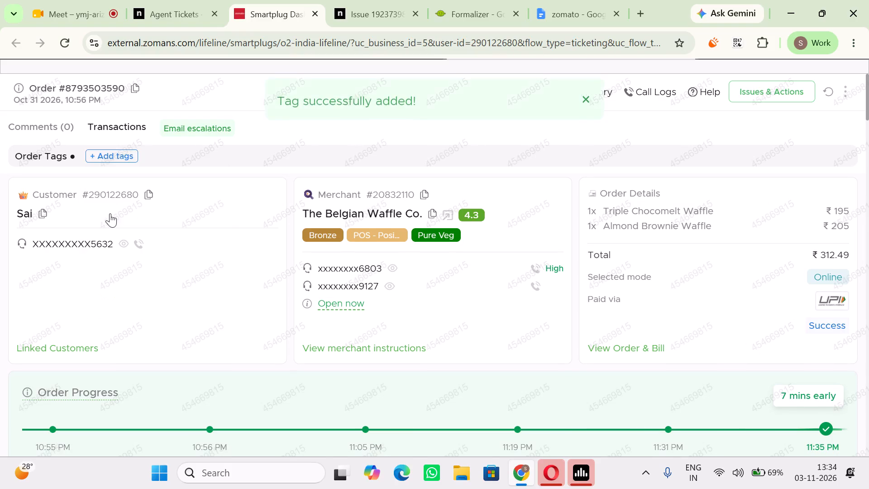
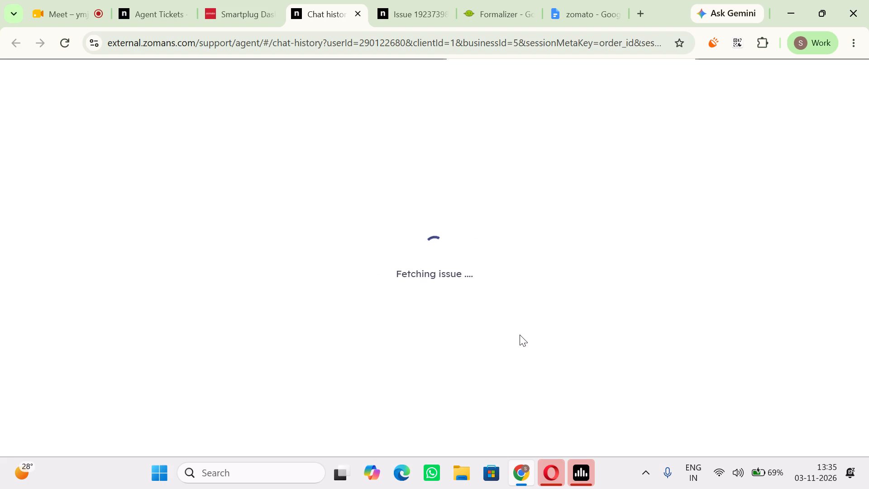
Look over the Belgian Waffle Co. order and the customer's other orders on the order dashboard.
click(233, 0)
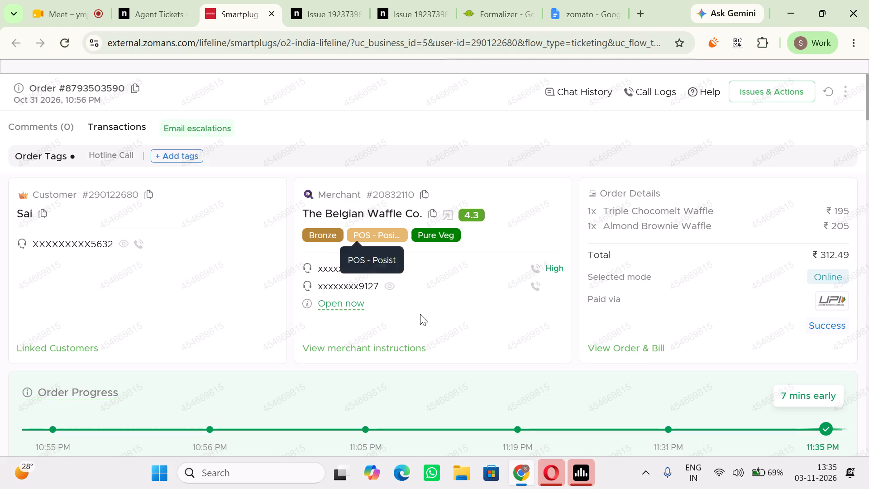
scroll(420, 314, down, 8)
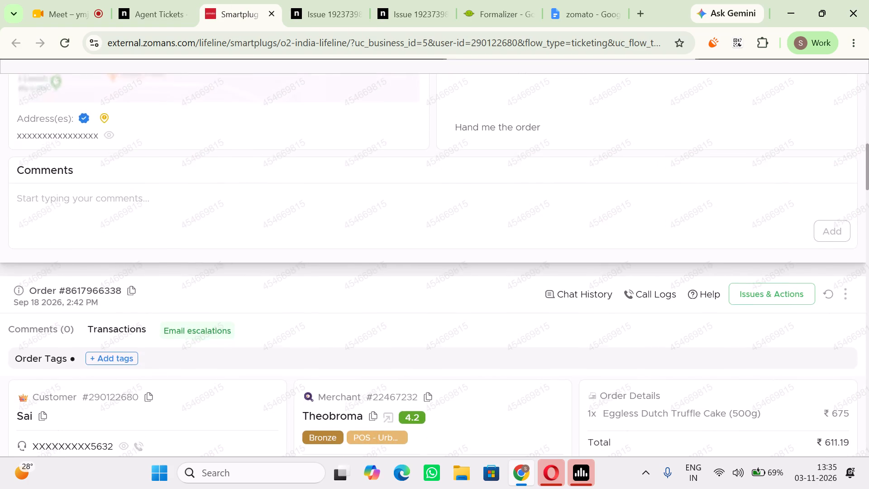
scroll(420, 314, down, 1)
scroll(420, 314, up, 17)
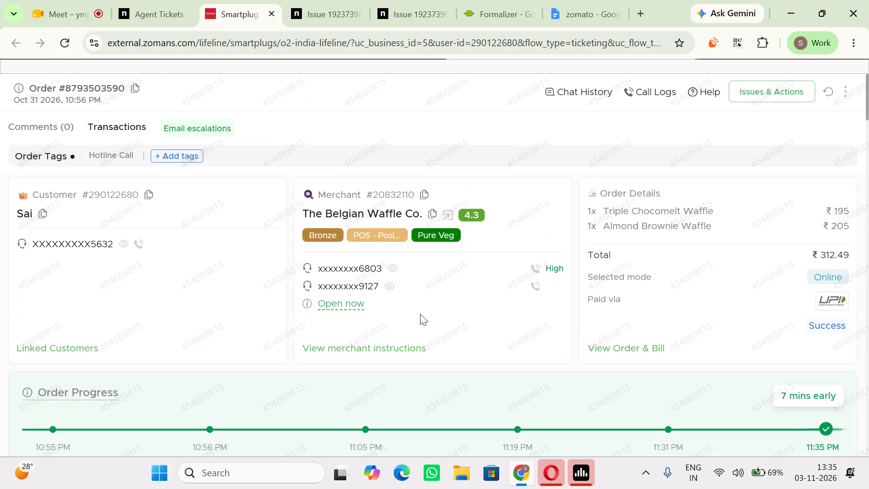
Read the customer's chat history about The Belgian Waffle Co. order, starting from the October 31 sessions.
click(294, 0)
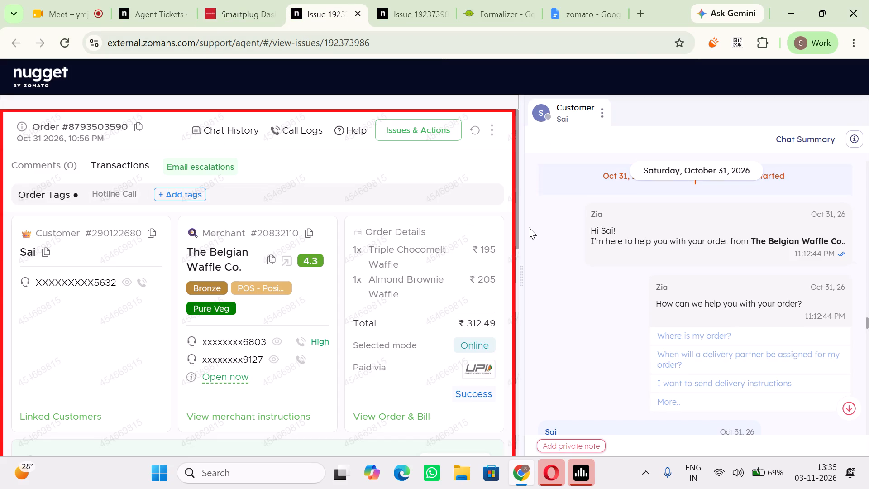
scroll(662, 317, down, 4)
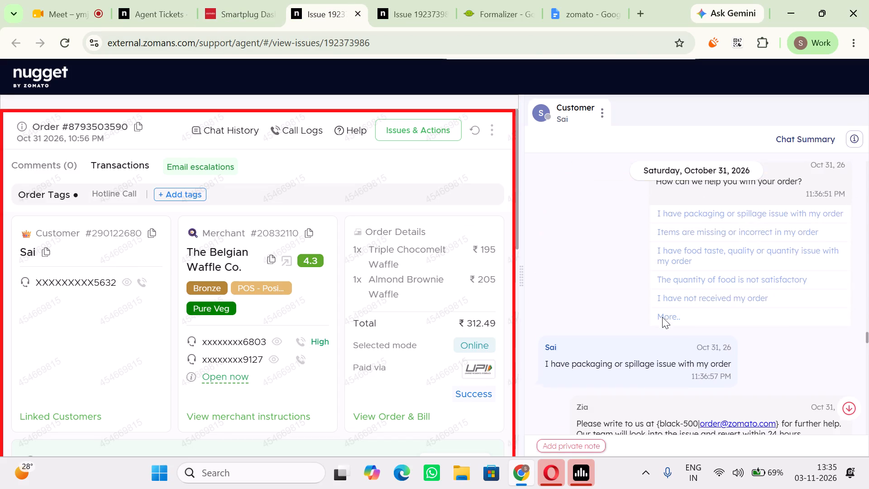
scroll(662, 317, down, 3)
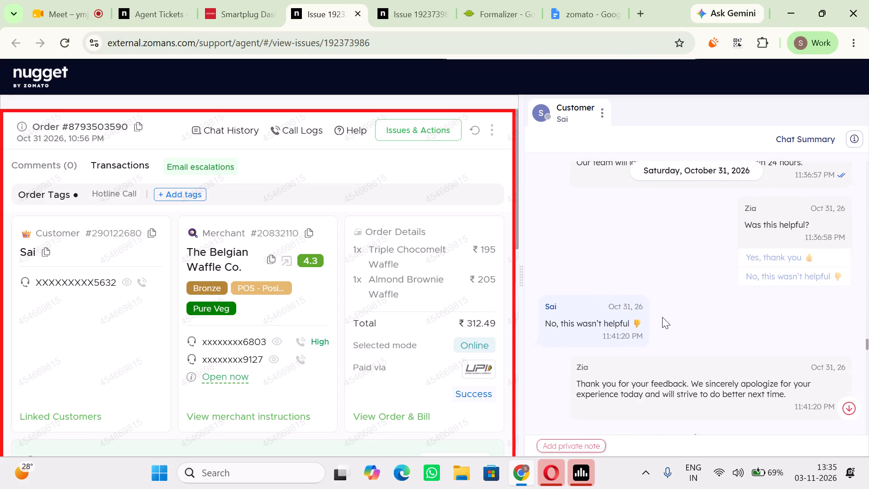
scroll(662, 317, down, 3)
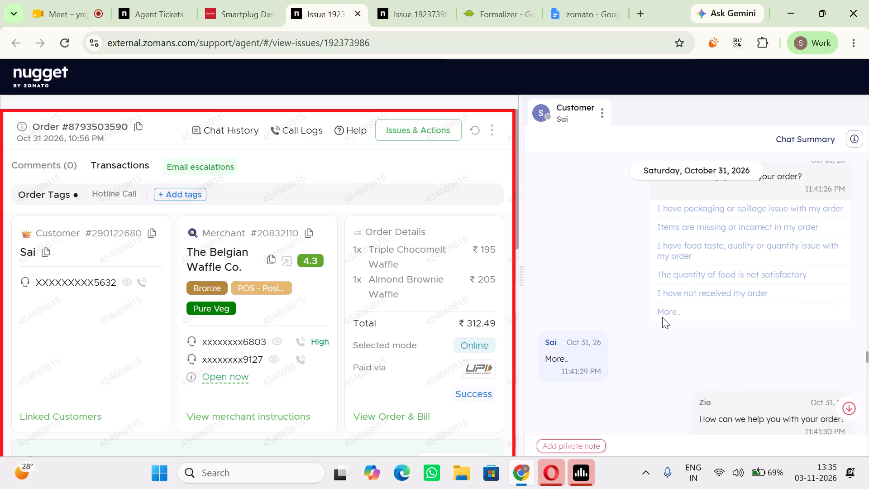
scroll(662, 317, down, 1)
scroll(592, 386, down, 3)
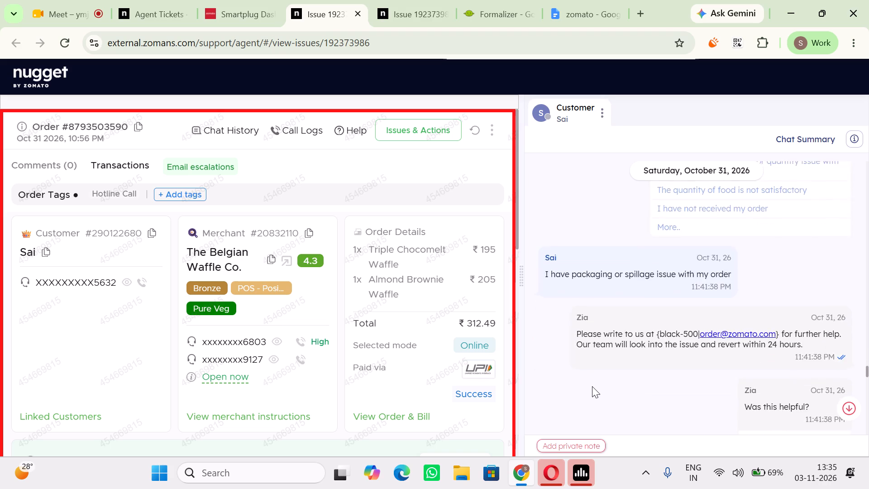
scroll(592, 386, down, 6)
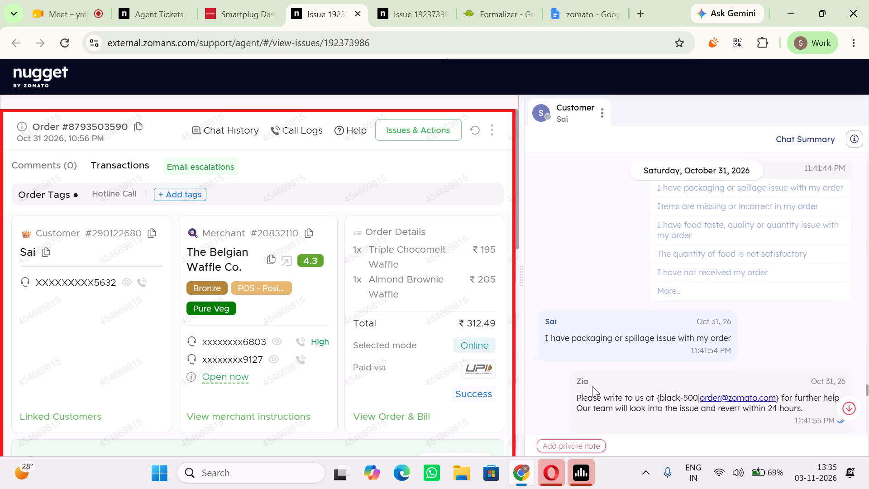
scroll(592, 386, down, 3)
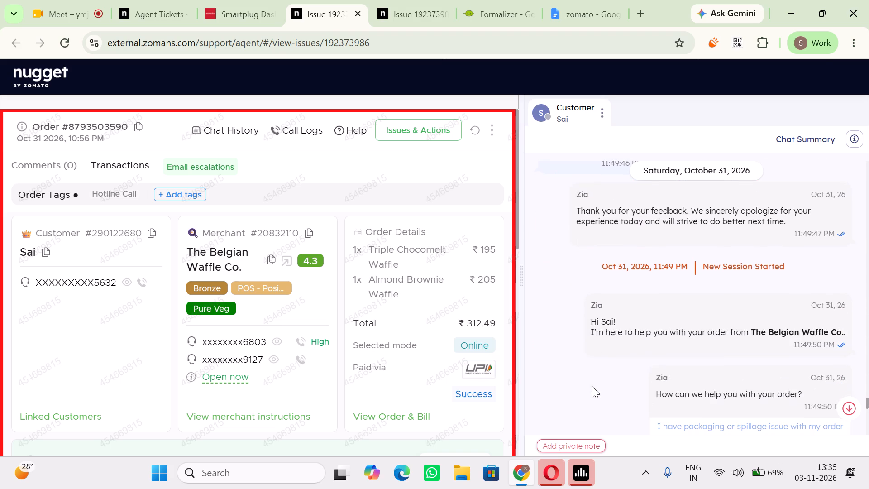
right_click(592, 386)
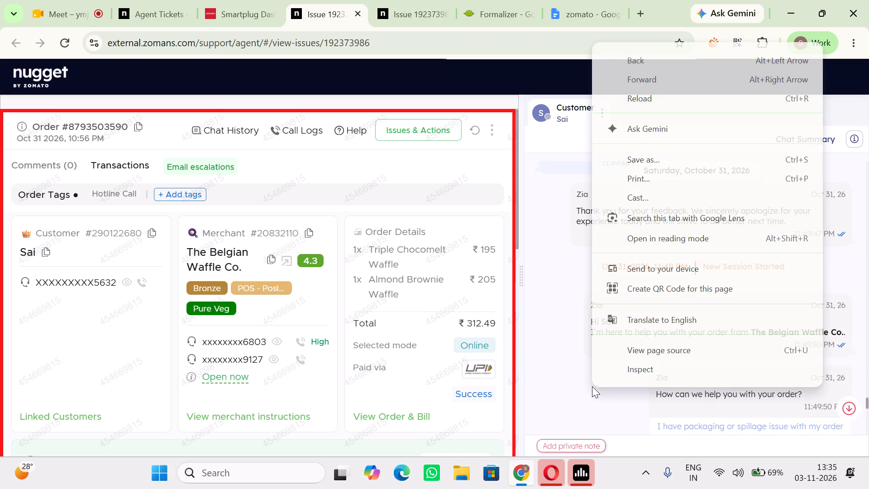
click(135, 129)
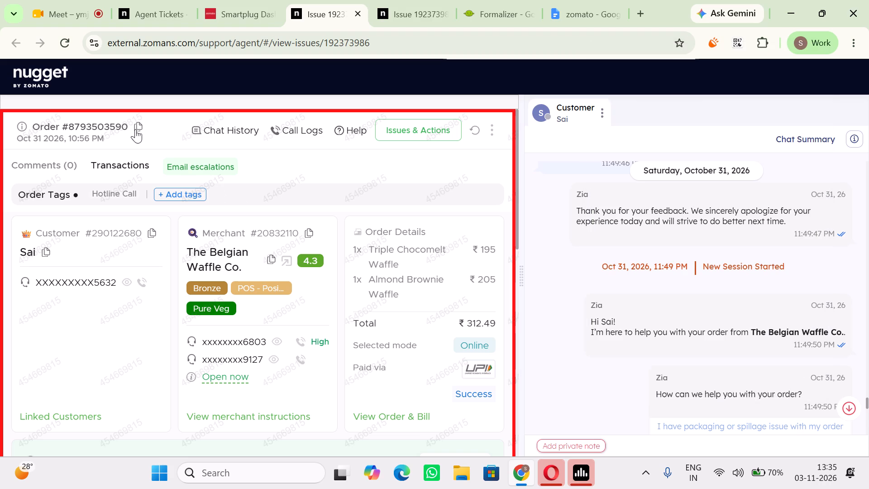
scroll(597, 226, up, 7)
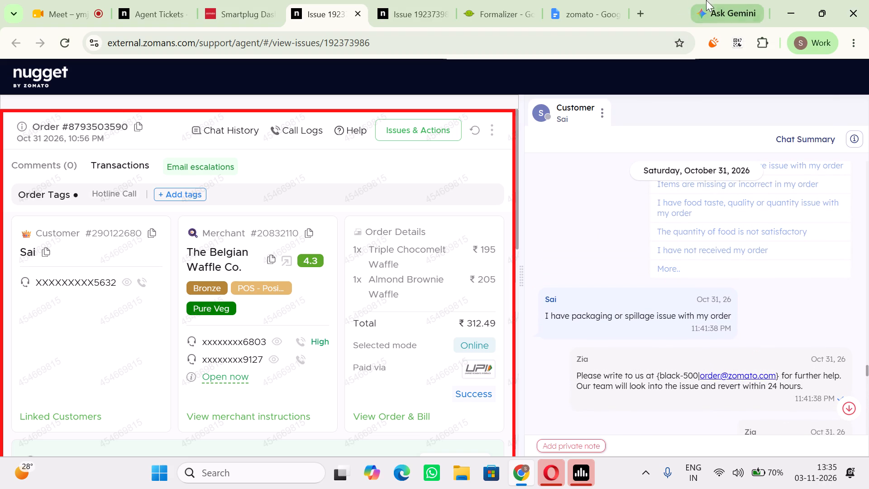
click(397, 0)
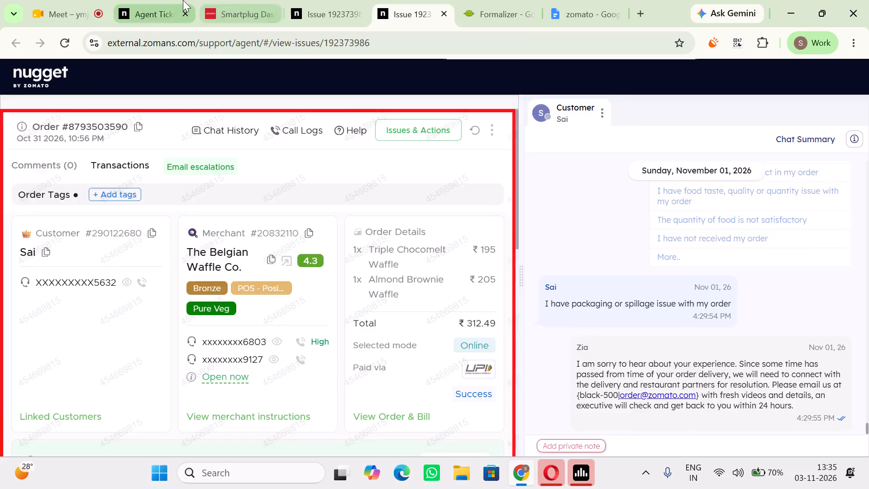
click(183, 0)
click(816, 83)
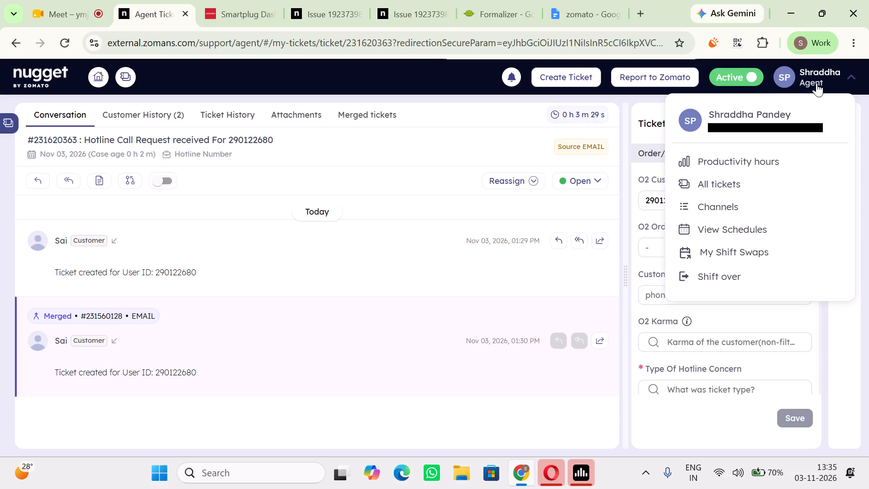
click(724, 188)
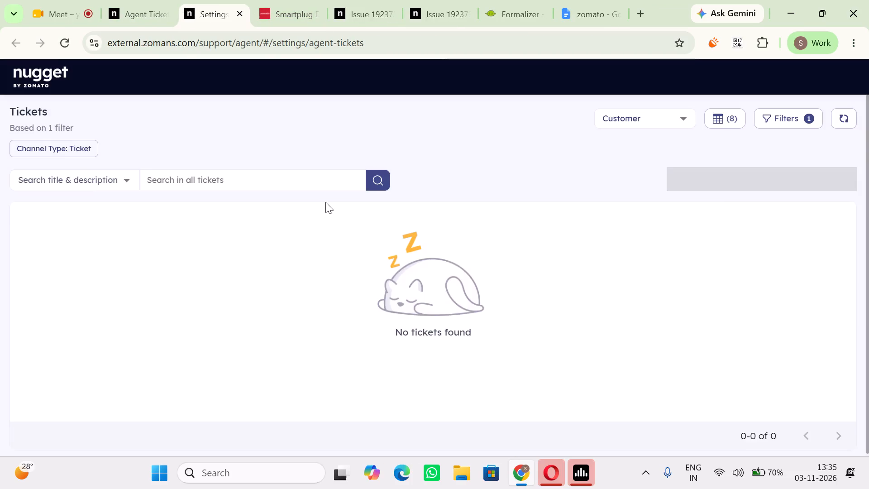
click(204, 176)
key(ctrl+v)
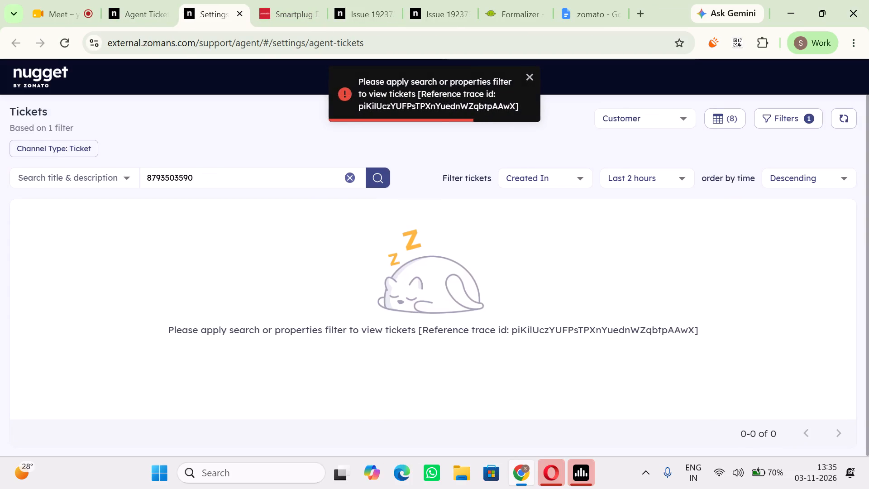
key(Return)
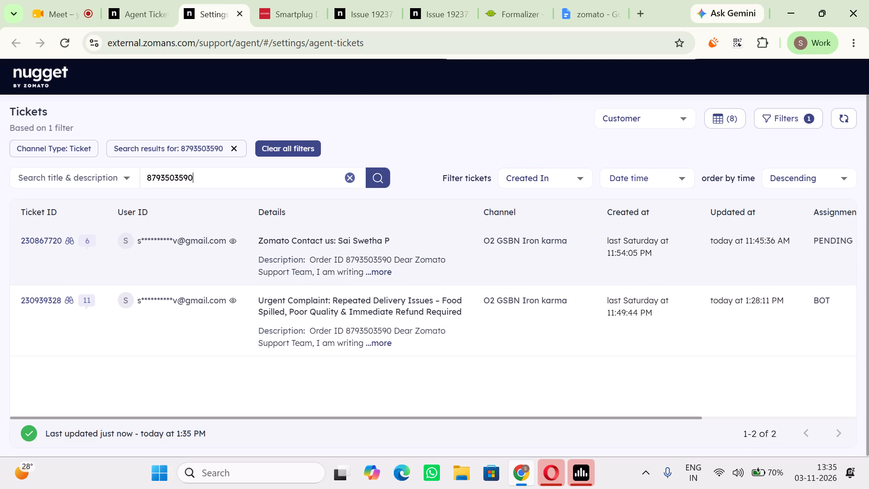
click(371, 270)
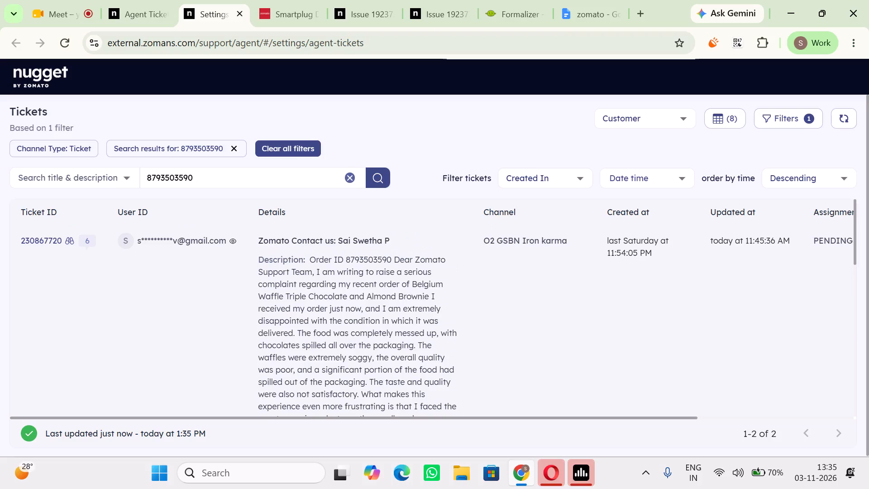
scroll(337, 323, down, 4)
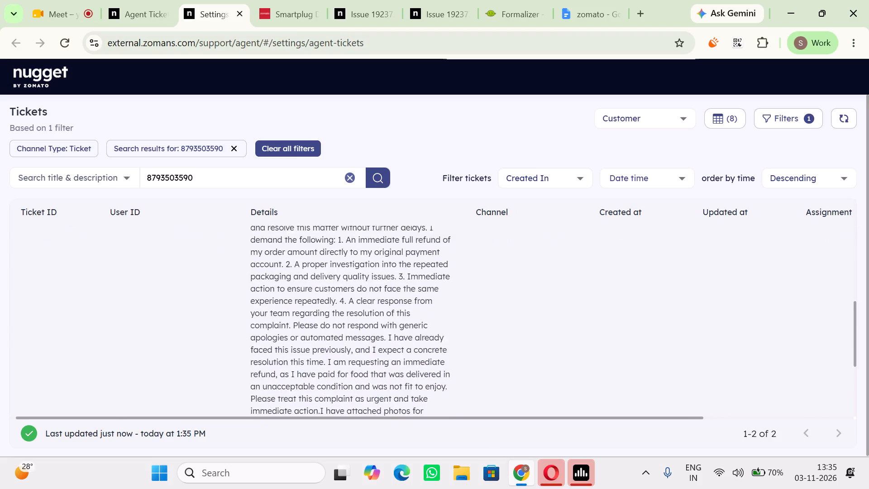
scroll(337, 323, down, 3)
scroll(337, 323, right, 1)
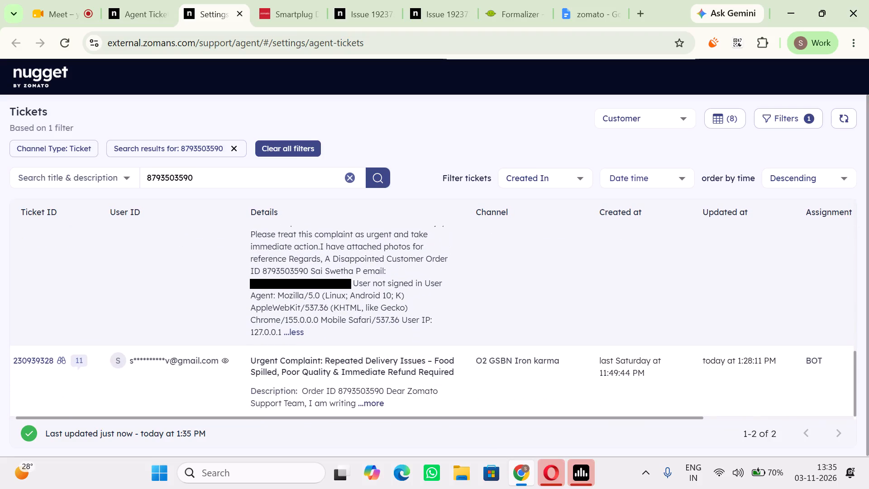
scroll(353, 348, up, 1)
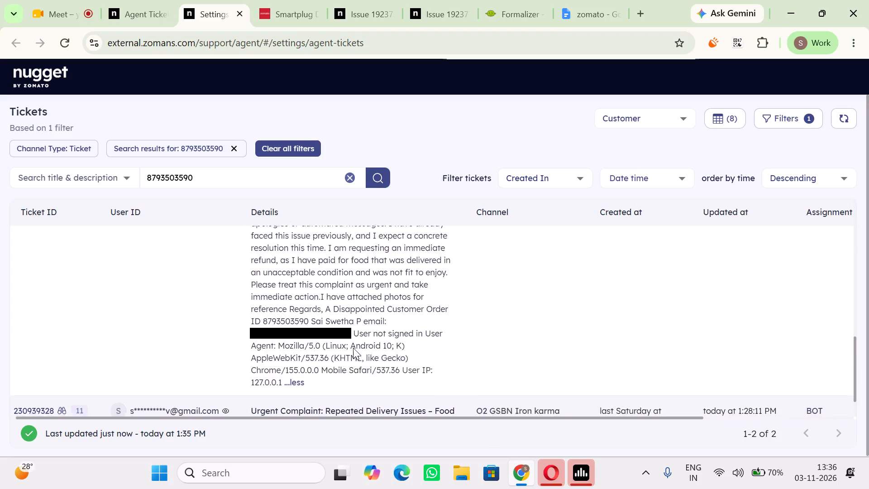
scroll(353, 348, up, 1)
scroll(353, 348, down, 1)
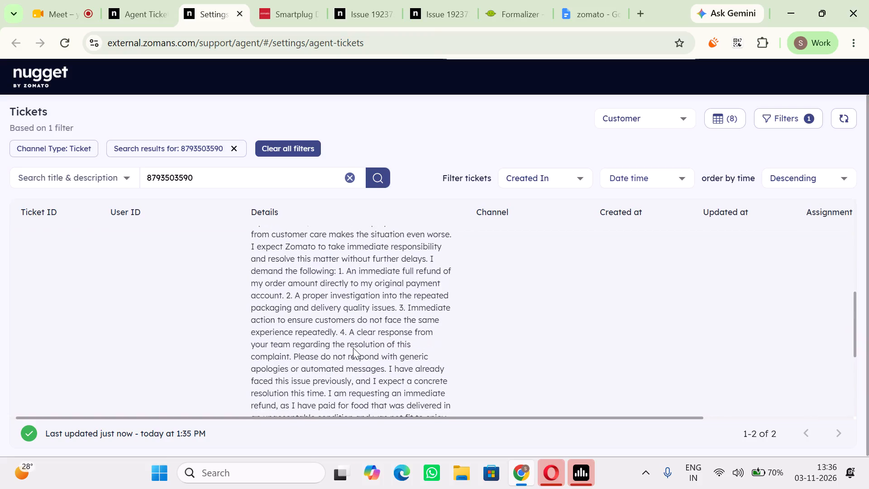
scroll(353, 348, down, 1)
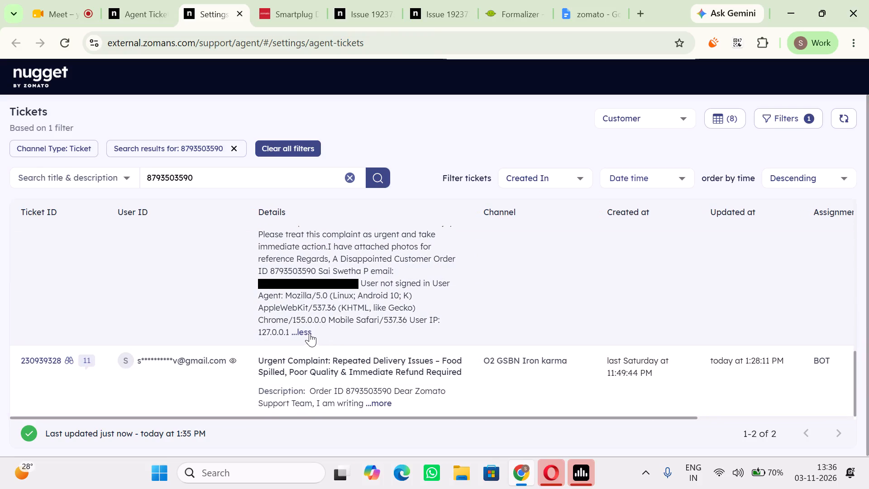
scroll(309, 334, down, 2)
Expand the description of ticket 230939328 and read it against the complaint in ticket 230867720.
click(378, 403)
scroll(378, 403, down, 1)
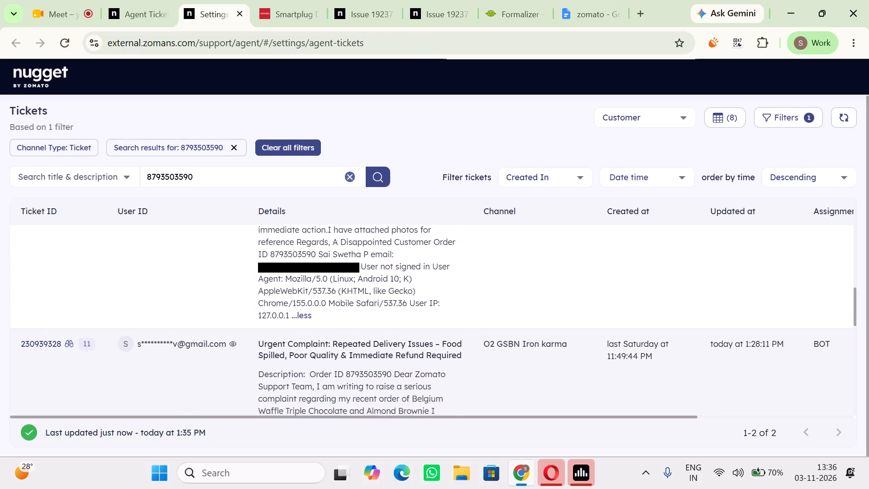
scroll(378, 403, down, 3)
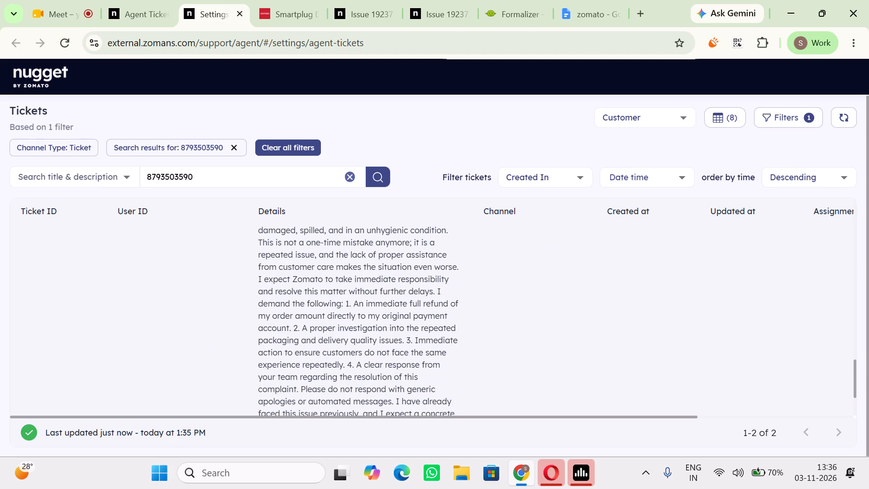
scroll(379, 323, up, 8)
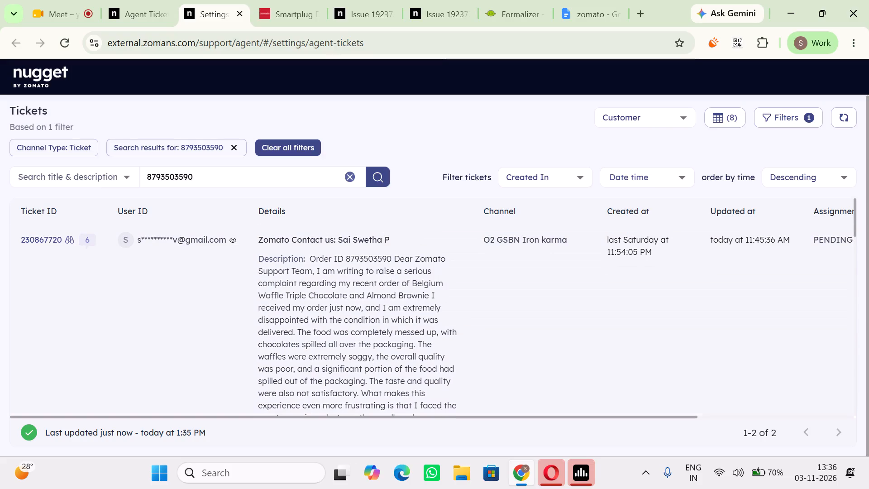
scroll(379, 323, down, 3)
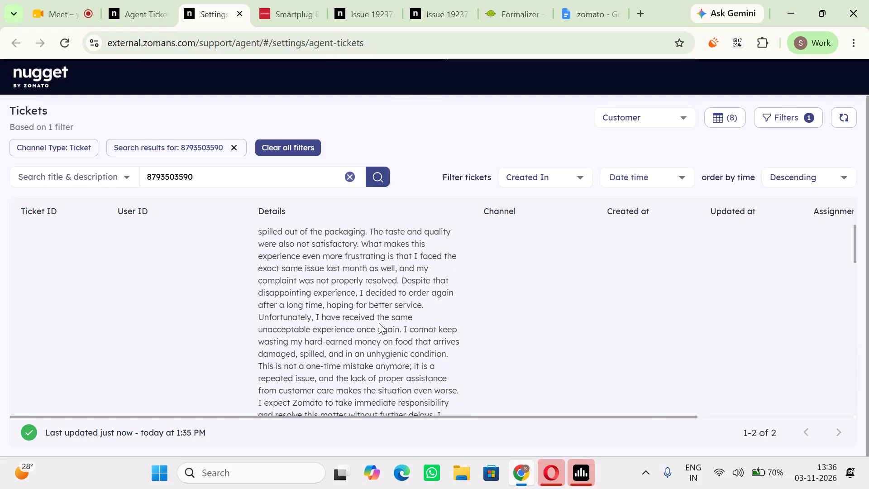
scroll(379, 323, down, 8)
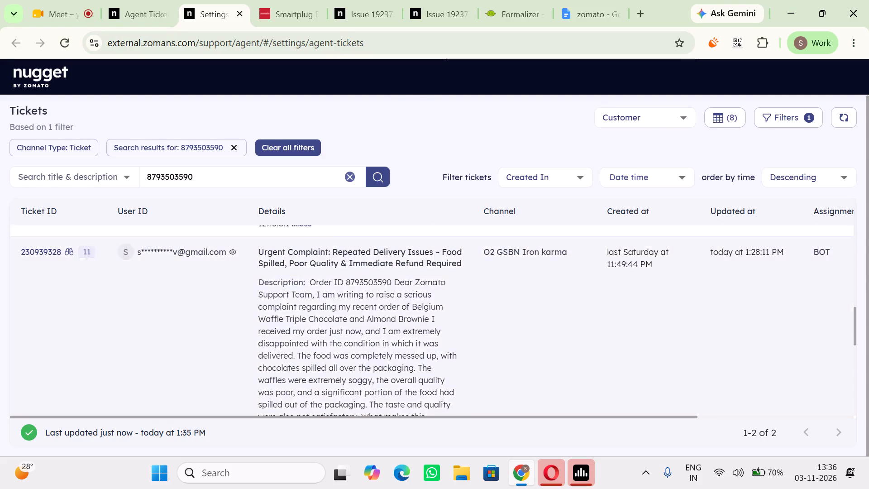
scroll(379, 323, down, 5)
scroll(379, 323, up, 11)
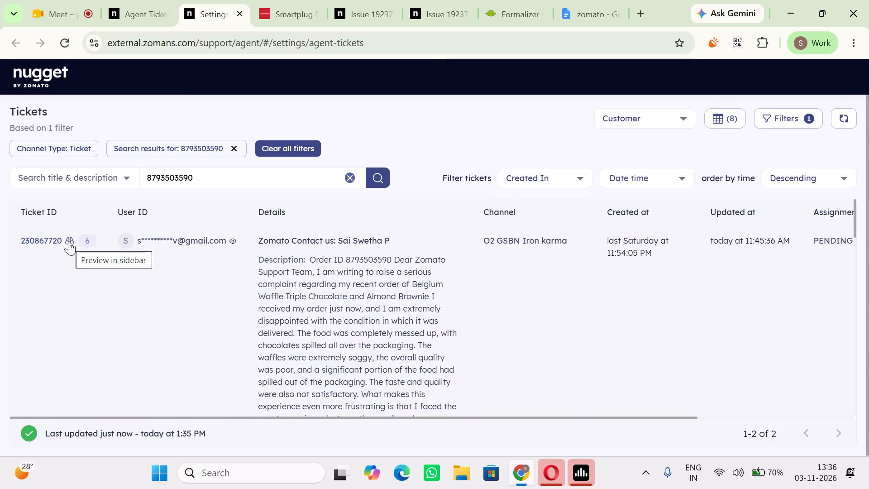
scroll(378, 297, down, 2)
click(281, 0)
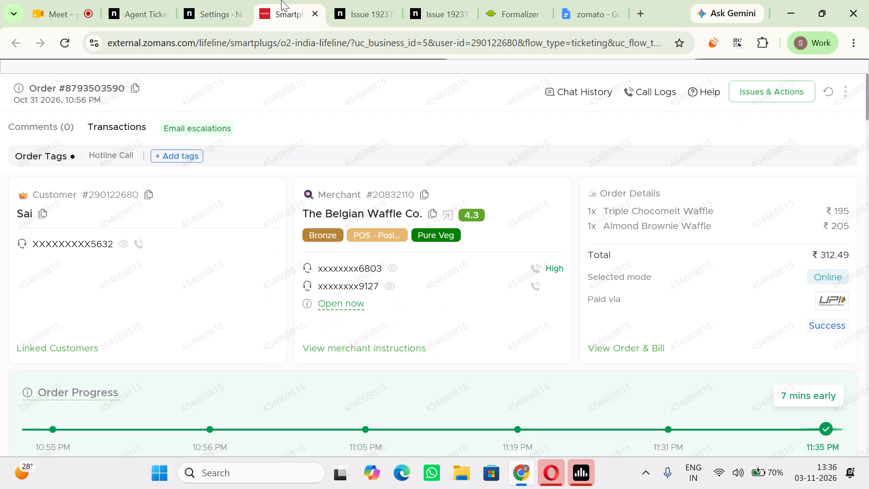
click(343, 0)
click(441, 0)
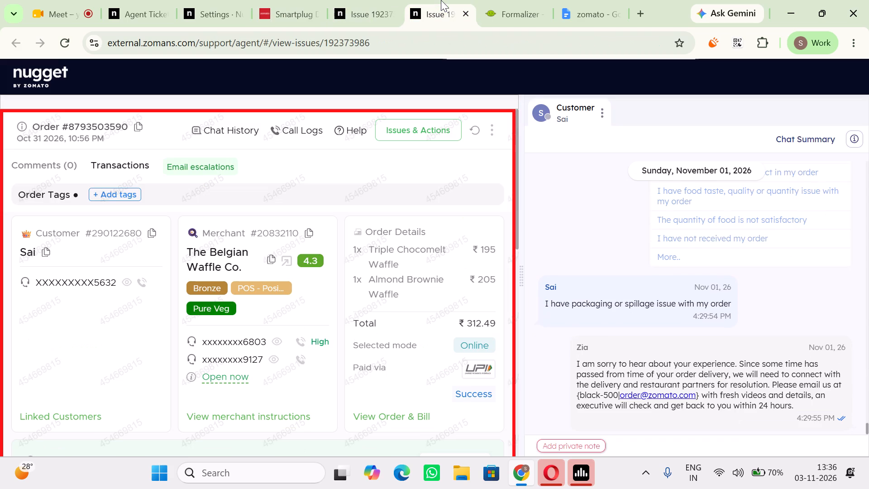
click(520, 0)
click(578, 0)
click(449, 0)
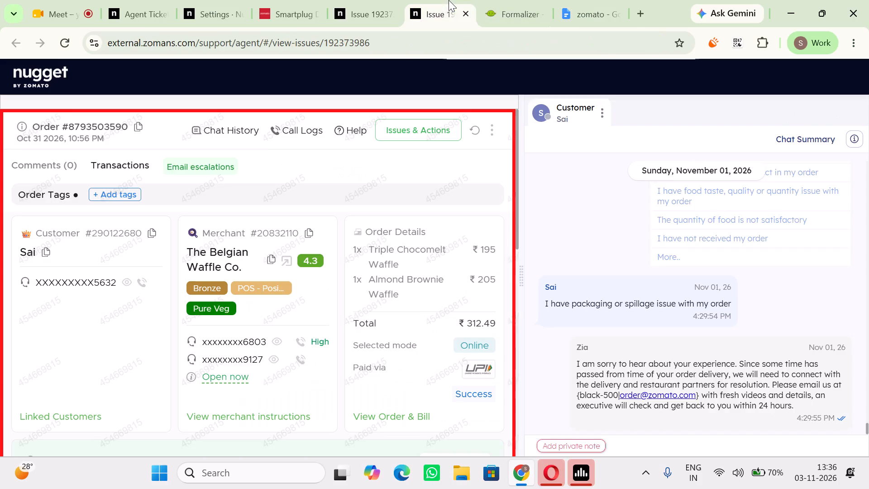
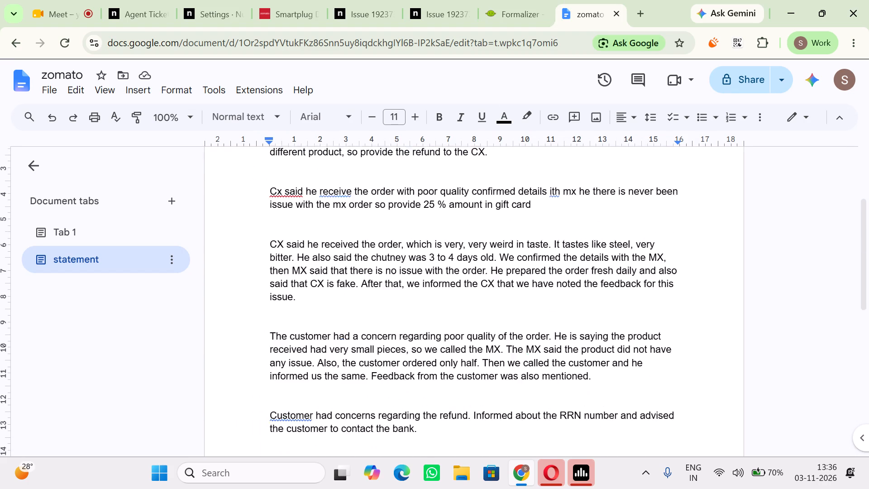
Delete the old number on the first line of Tab 1 in the zomato notes document.
scroll(445, 264, up, 1)
click(63, 225)
click(97, 247)
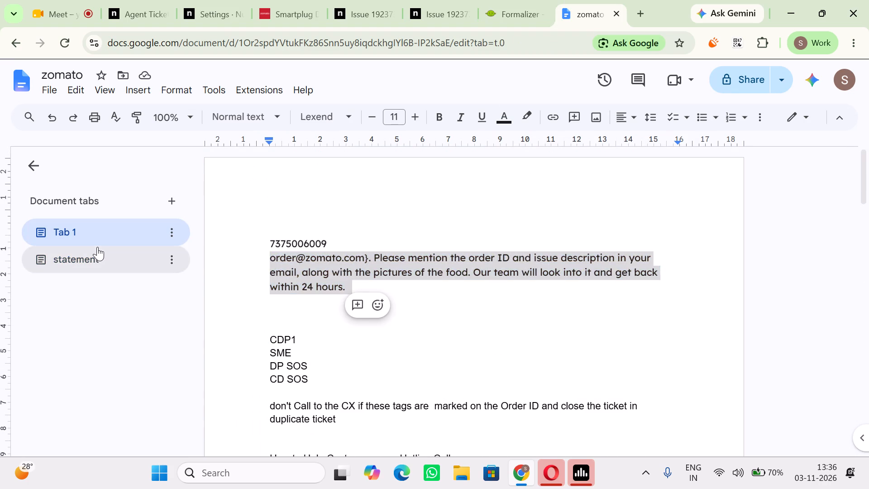
click(62, 220)
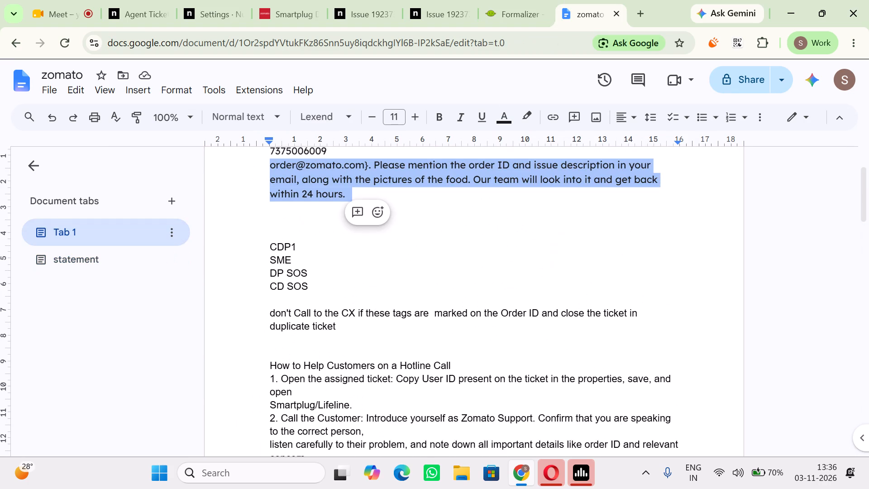
scroll(303, 171, up, 1)
double_click(290, 220)
key(BackSpace)
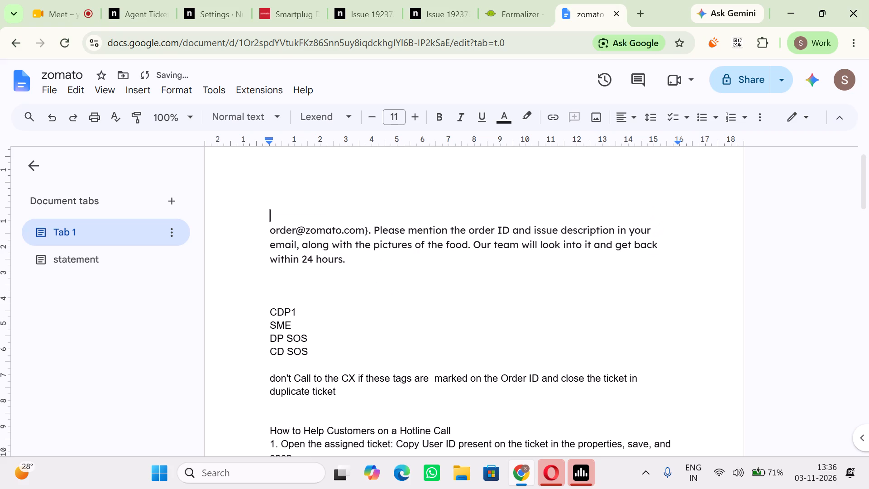
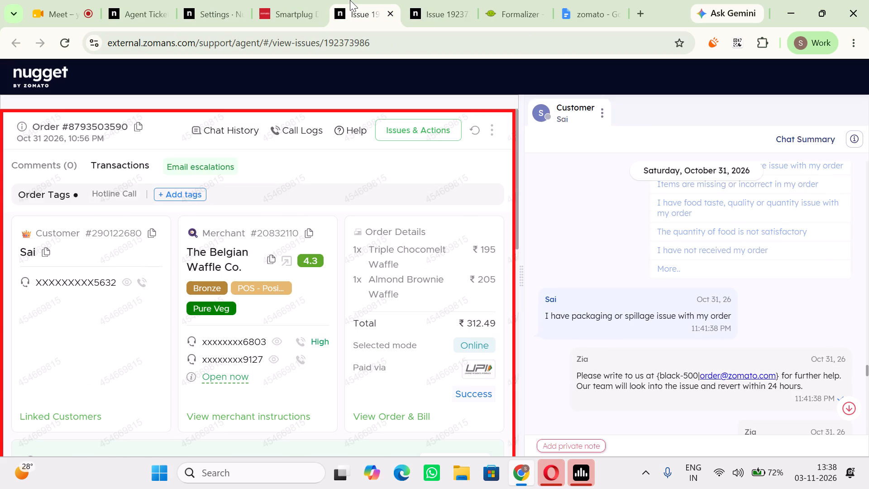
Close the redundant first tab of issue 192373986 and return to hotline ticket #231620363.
click(441, 0)
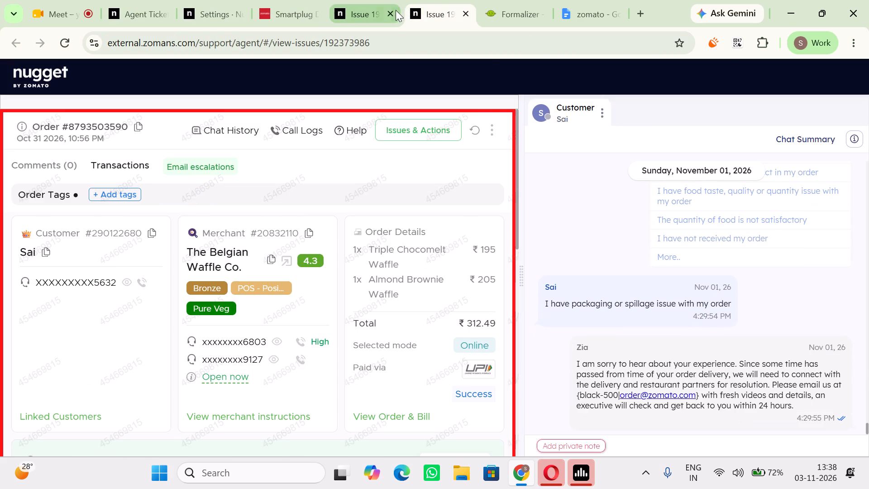
click(389, 11)
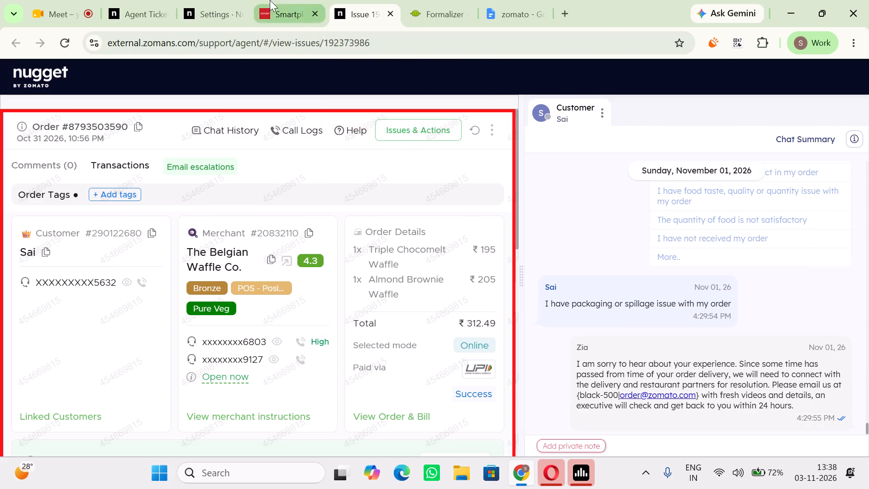
click(270, 0)
click(232, 0)
click(155, 0)
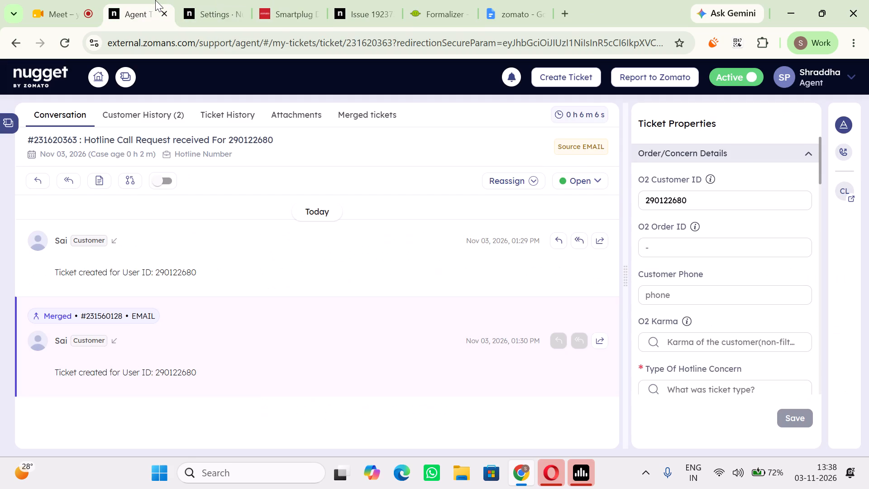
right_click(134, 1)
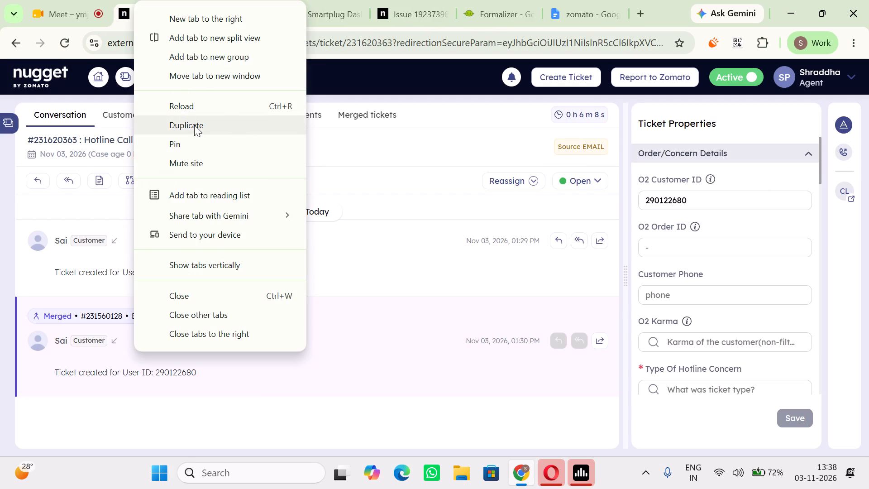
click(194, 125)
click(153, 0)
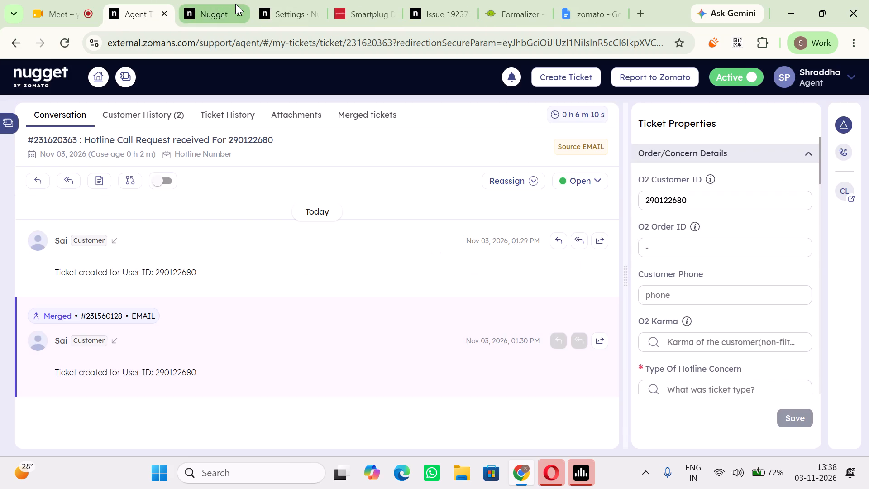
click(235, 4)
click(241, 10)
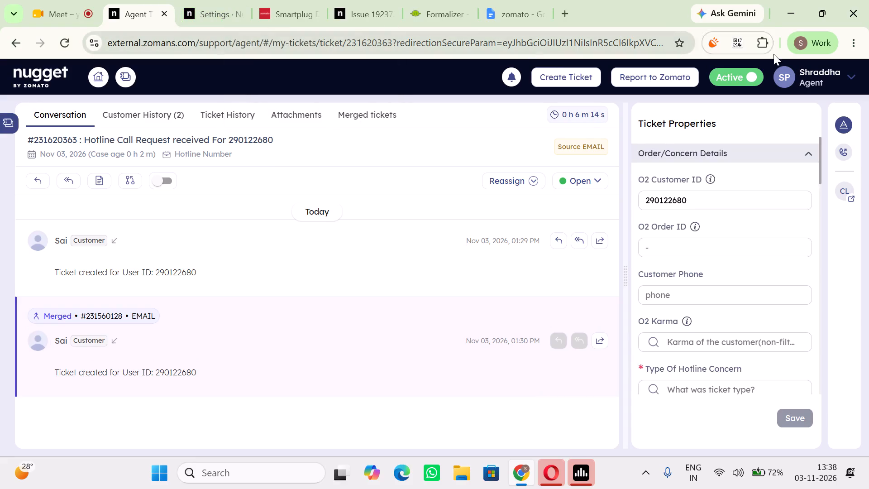
click(787, 68)
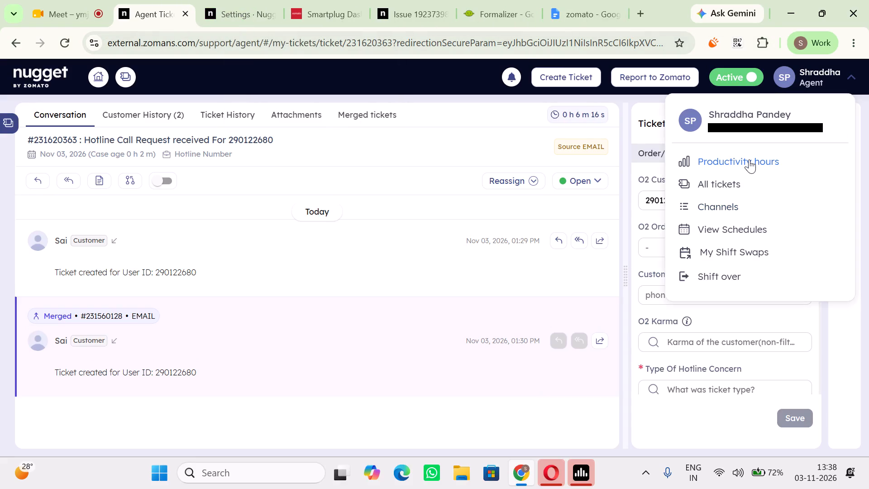
click(749, 159)
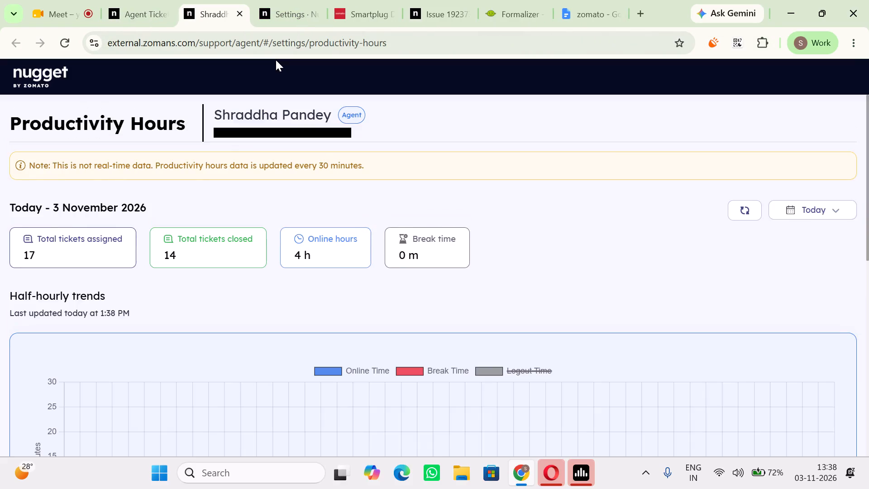
scroll(293, 300, right, 1)
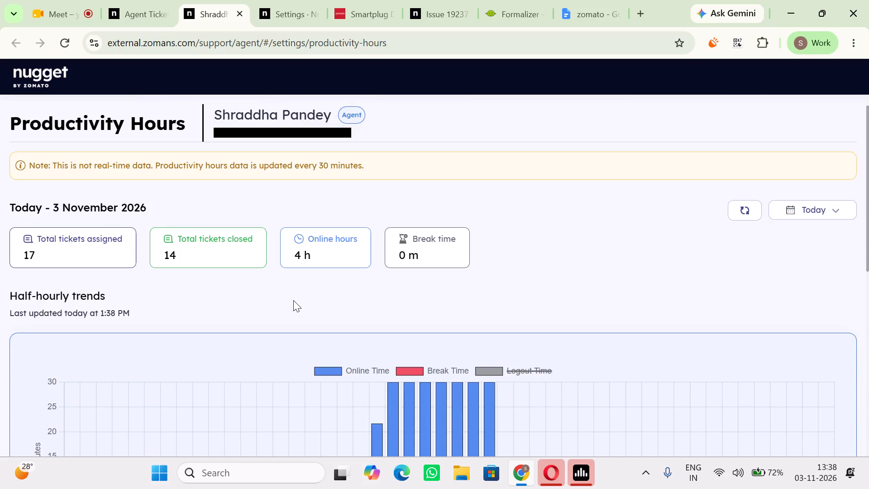
scroll(293, 300, down, 2)
scroll(293, 300, up, 1)
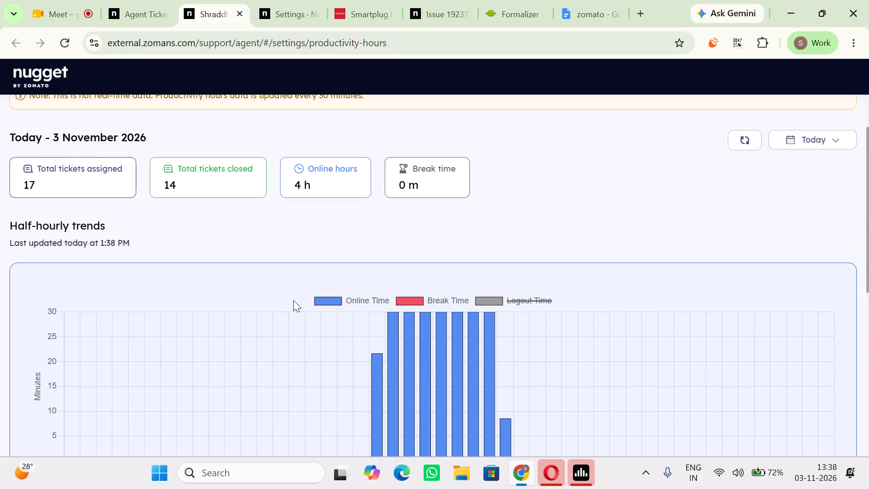
scroll(293, 300, down, 2)
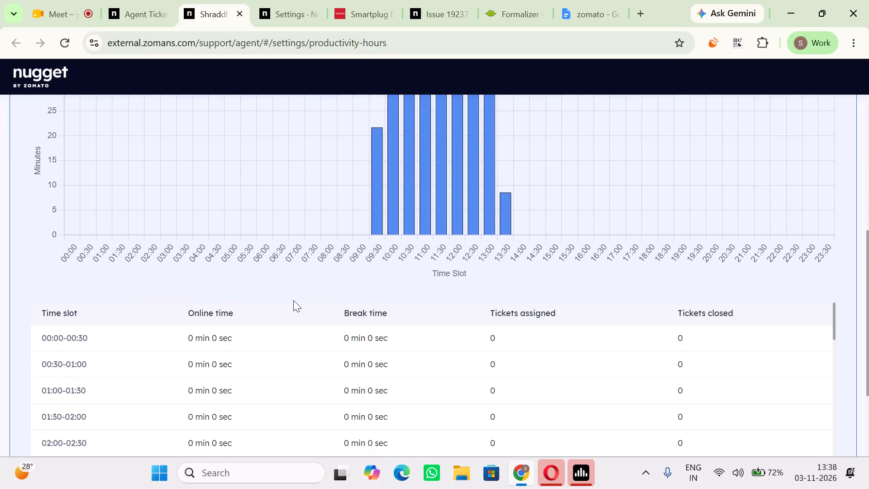
scroll(293, 300, down, 4)
scroll(293, 300, up, 7)
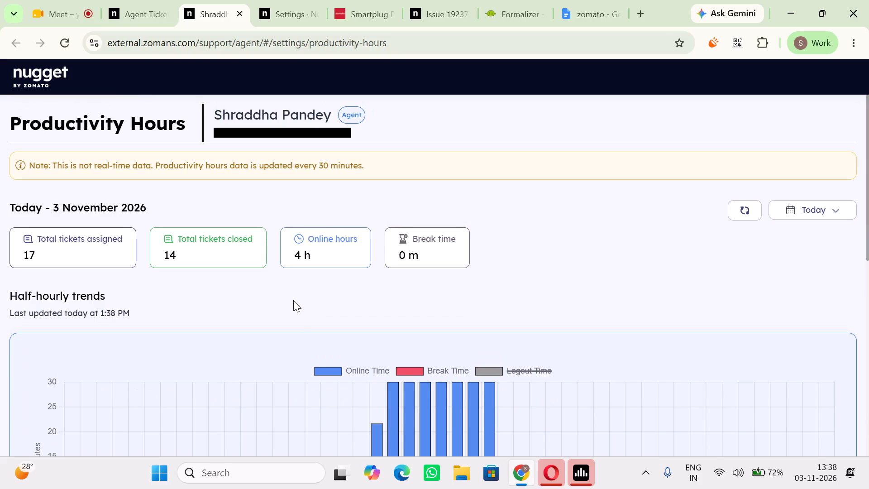
scroll(293, 300, down, 8)
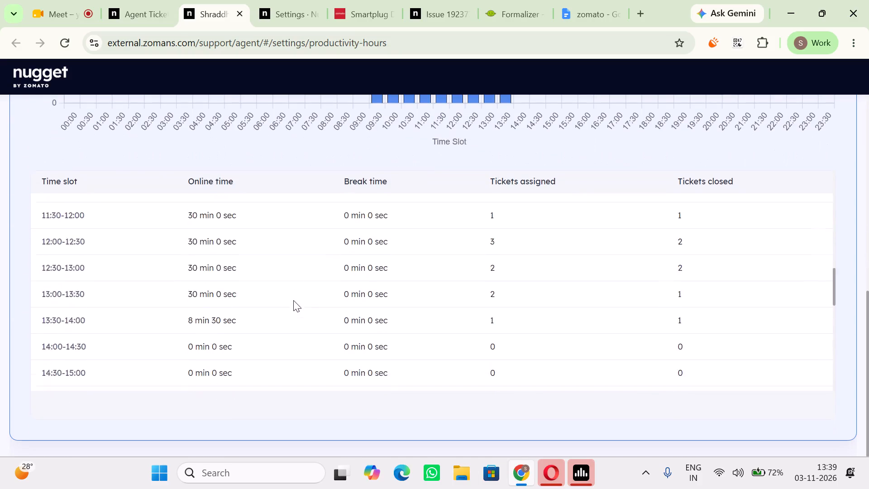
scroll(293, 300, up, 16)
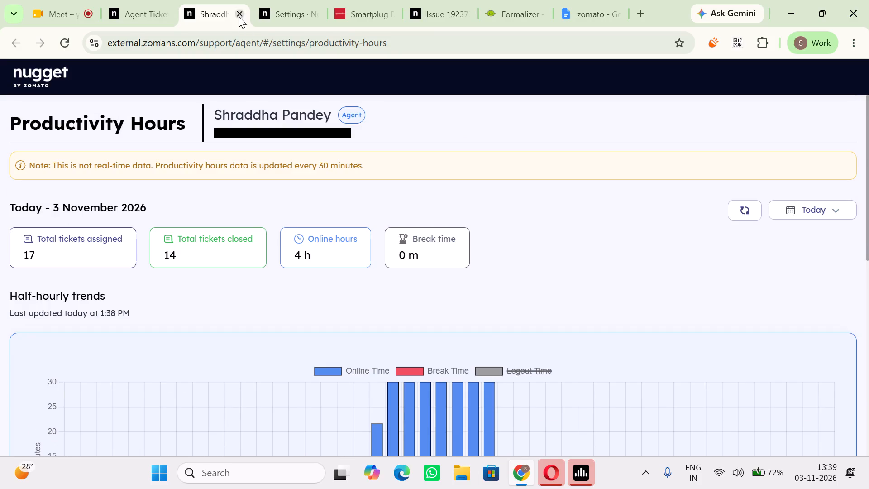
click(239, 17)
click(174, 0)
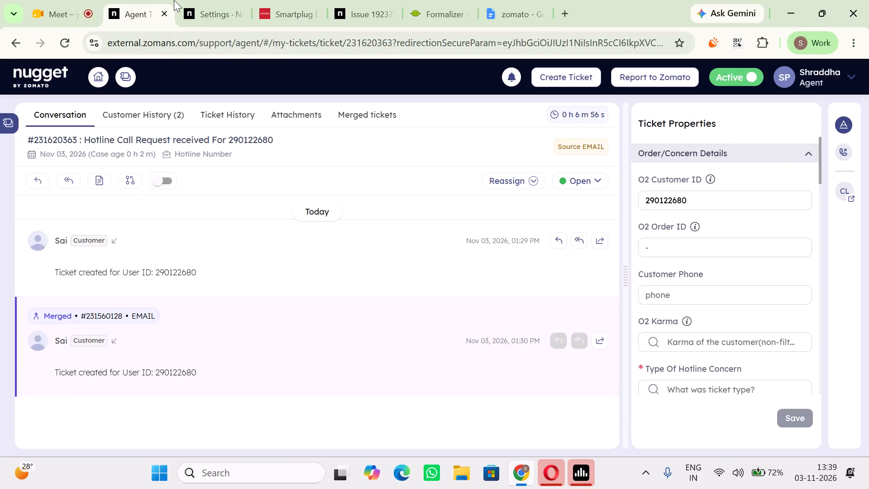
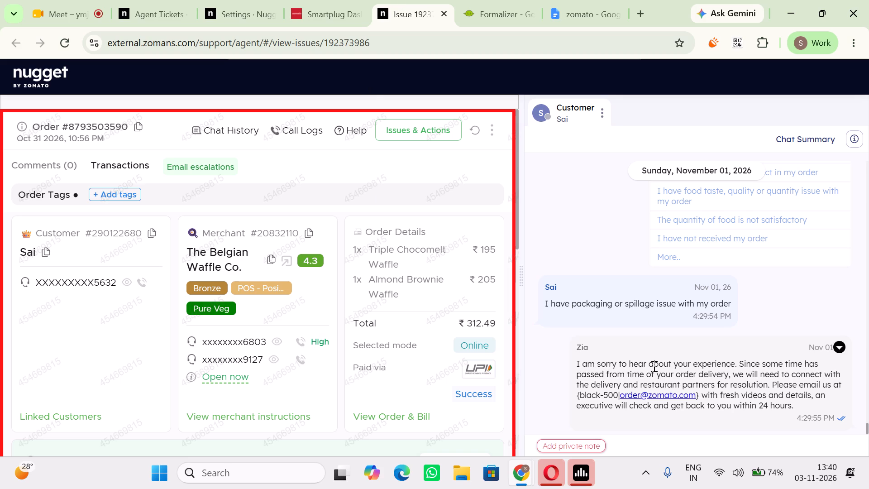
scroll(647, 244, down, 4)
scroll(648, 243, up, 7)
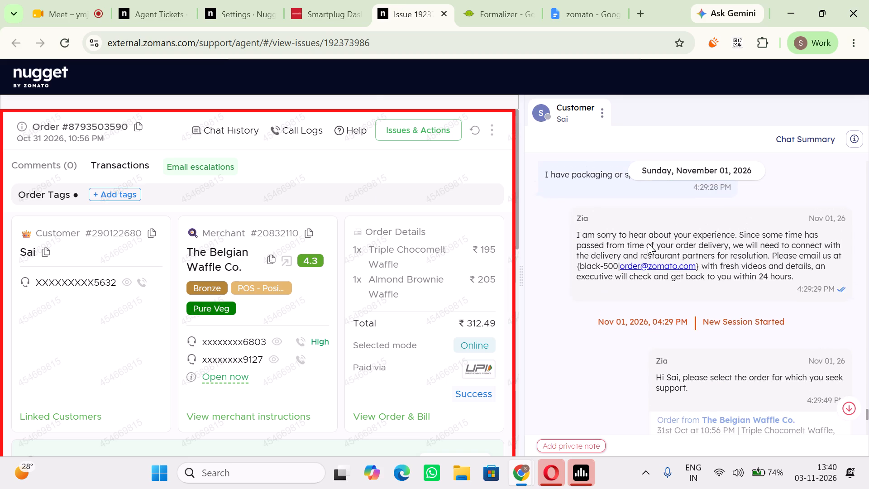
click(227, 0)
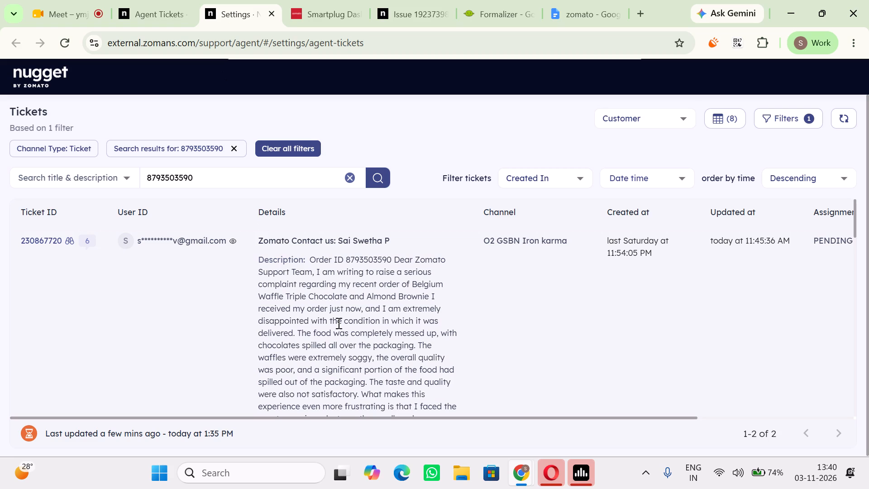
scroll(333, 321, right, 1)
scroll(653, 261, left, 1)
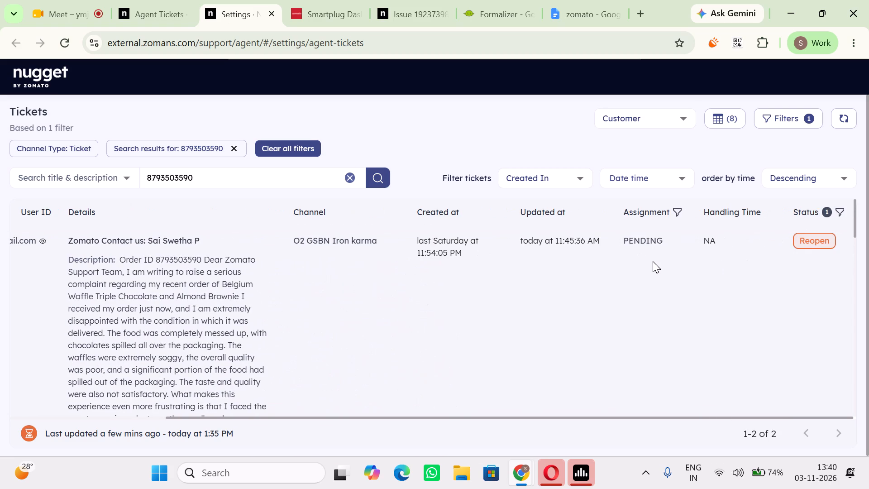
scroll(653, 261, left, 1)
scroll(565, 258, up, 1)
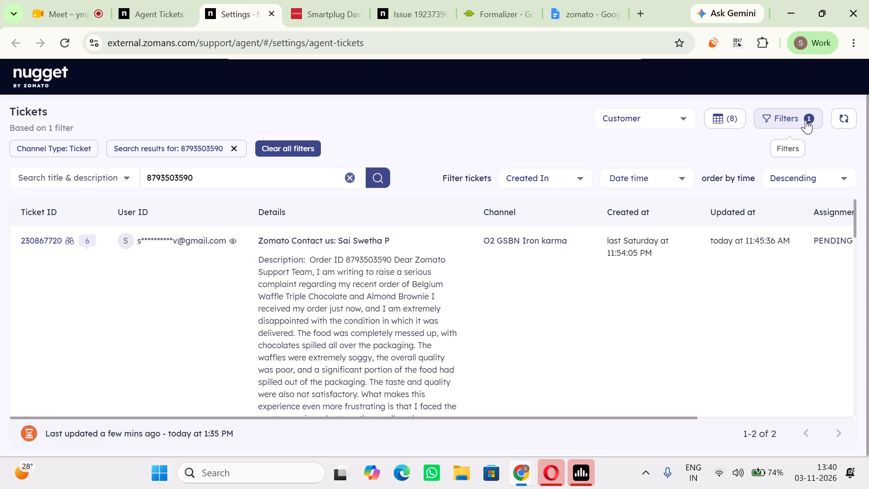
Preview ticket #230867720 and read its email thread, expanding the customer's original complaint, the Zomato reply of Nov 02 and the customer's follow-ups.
click(68, 242)
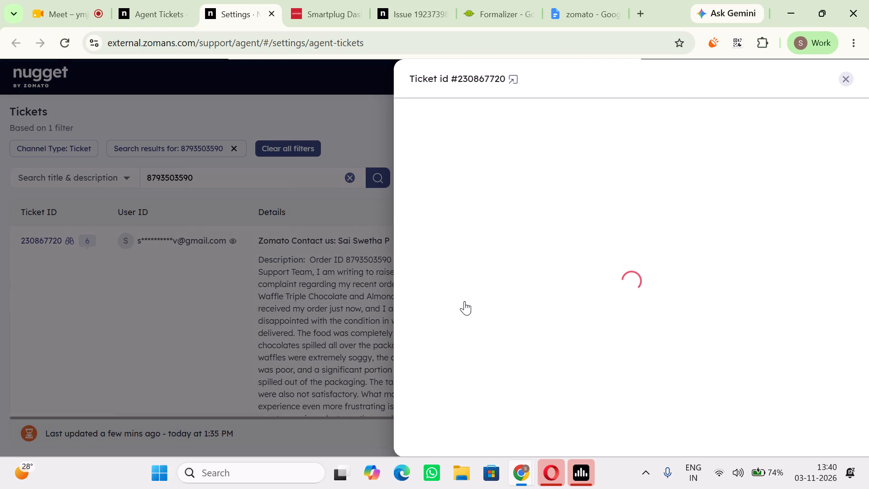
scroll(608, 307, down, 2)
scroll(608, 307, up, 4)
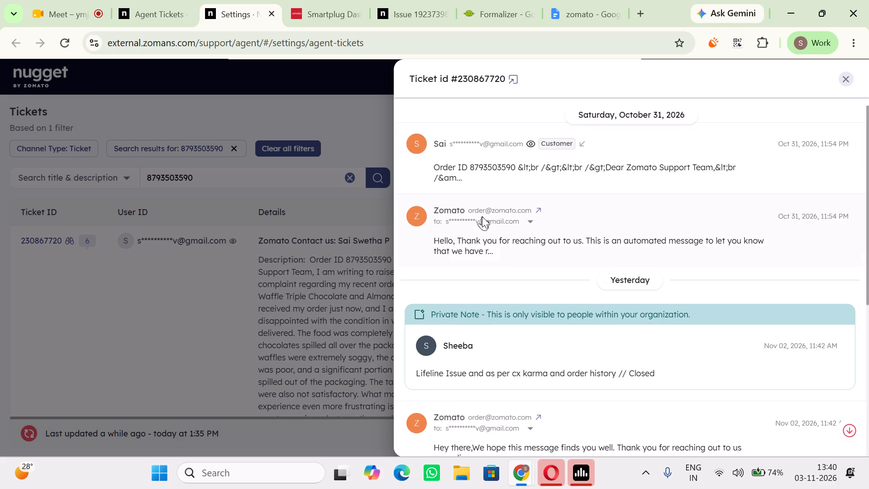
click(544, 167)
scroll(544, 167, down, 1)
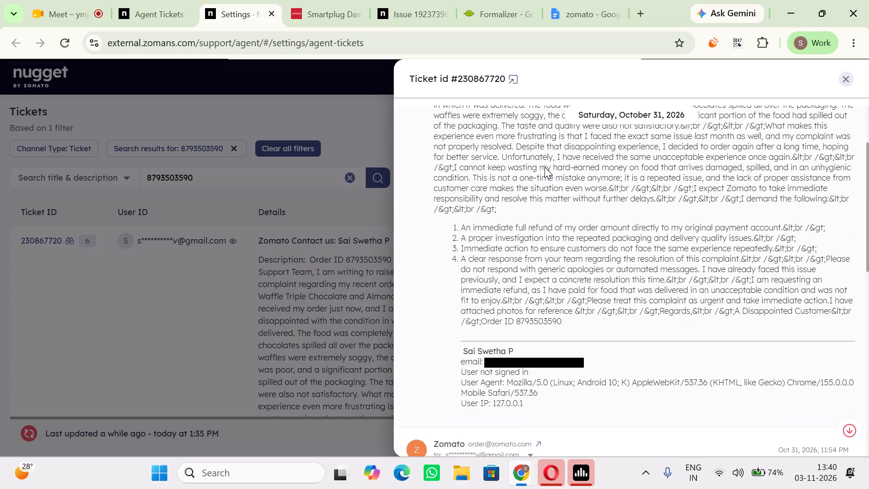
scroll(544, 167, down, 1)
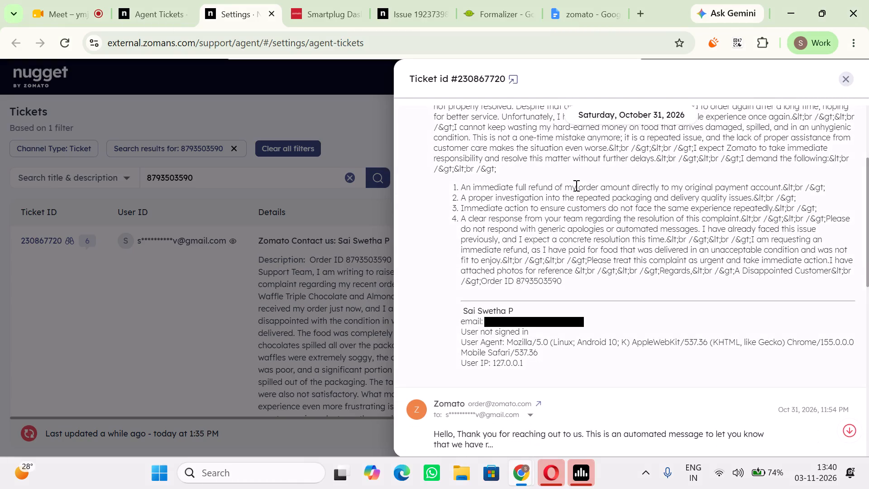
scroll(562, 287, down, 1)
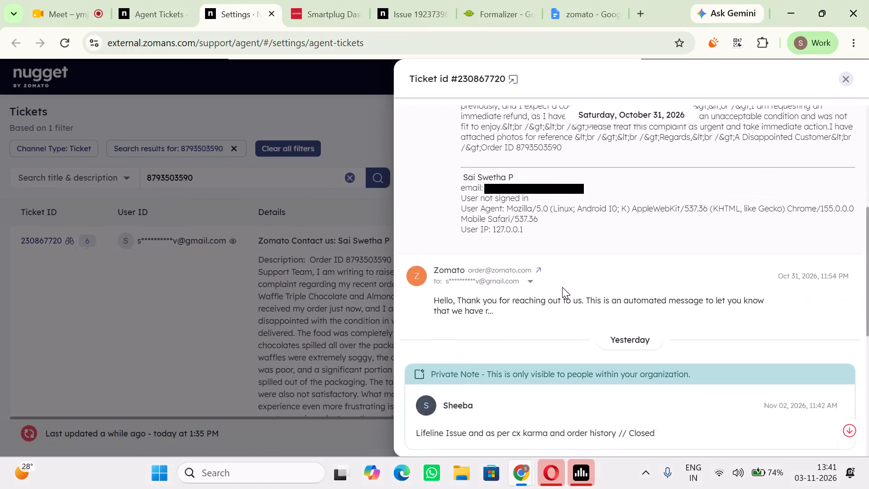
scroll(562, 287, down, 1)
scroll(530, 326, down, 1)
click(556, 205)
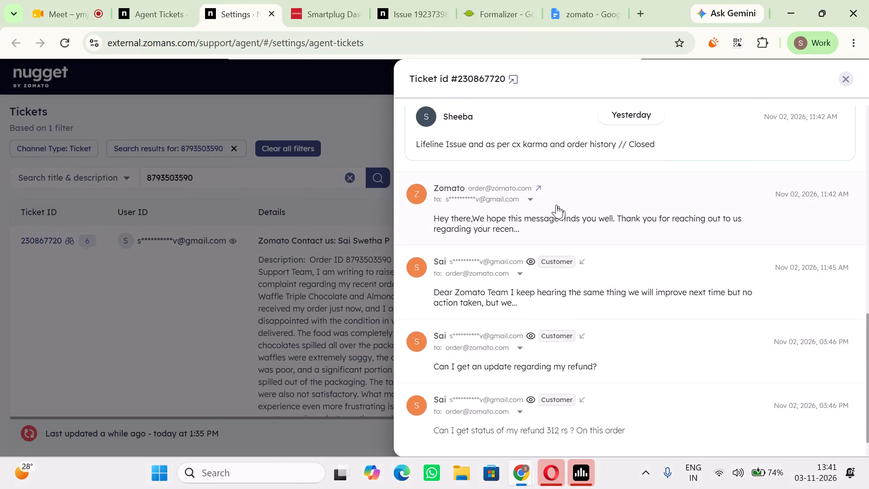
scroll(556, 205, down, 2)
click(587, 274)
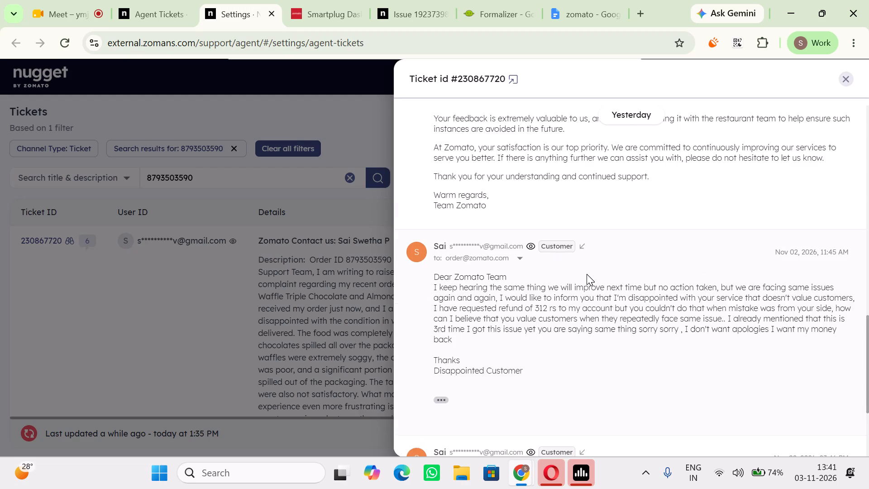
scroll(587, 274, down, 2)
click(622, 287)
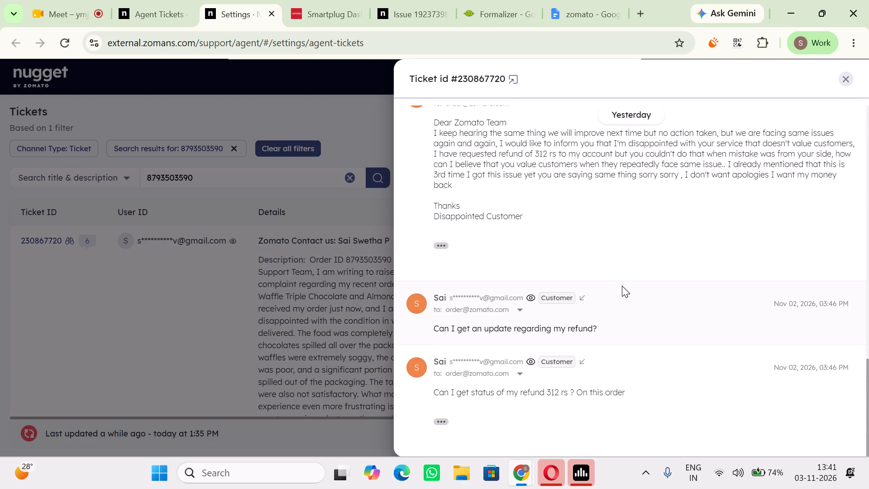
scroll(582, 283, down, 2)
click(639, 354)
click(138, 0)
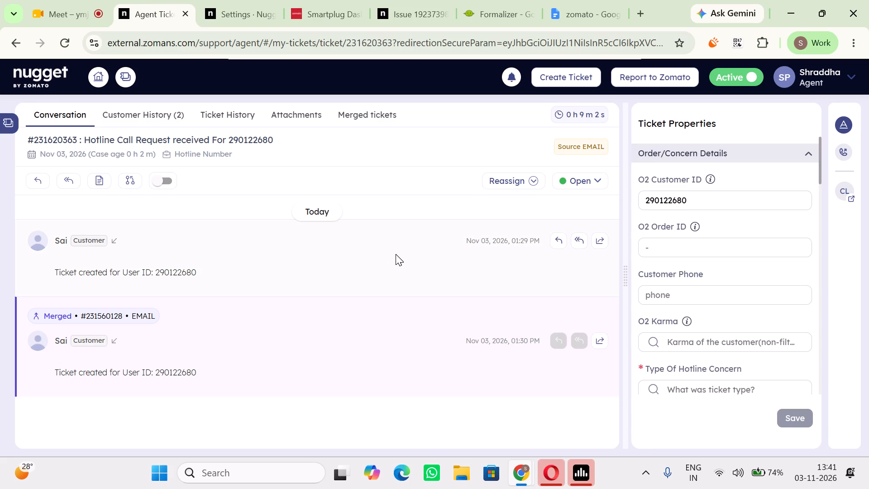
click(334, 0)
scroll(508, 290, down, 3)
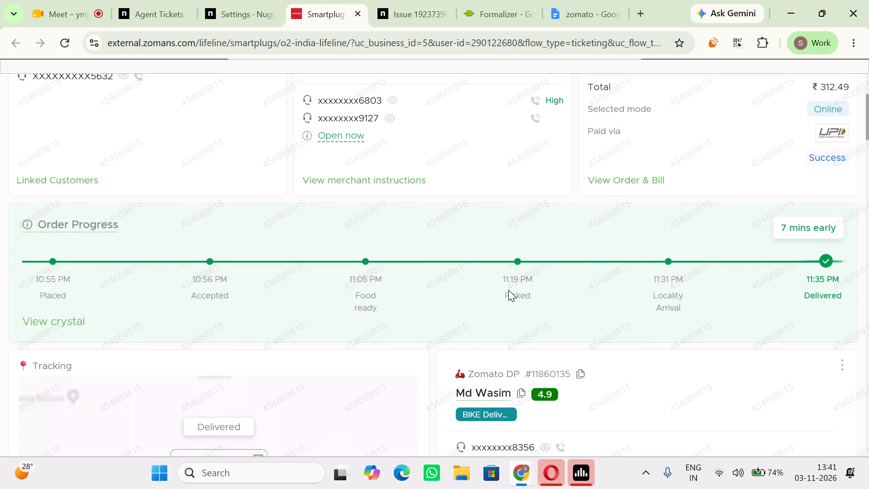
scroll(508, 290, down, 2)
click(241, 0)
scroll(515, 246, down, 4)
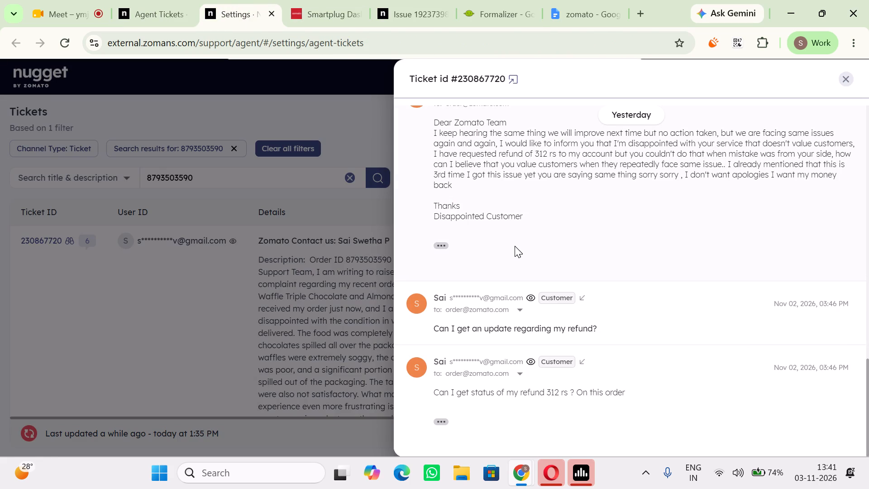
scroll(515, 246, down, 3)
scroll(501, 398, up, 11)
scroll(532, 251, up, 4)
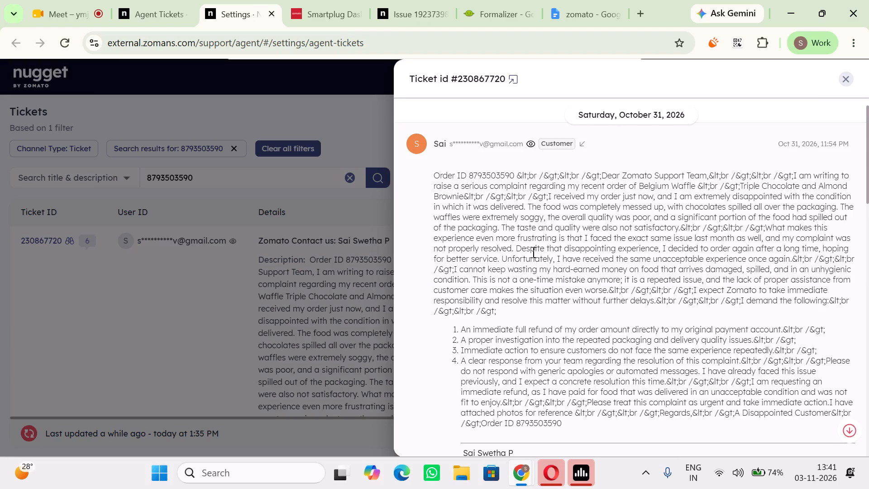
scroll(532, 251, down, 1)
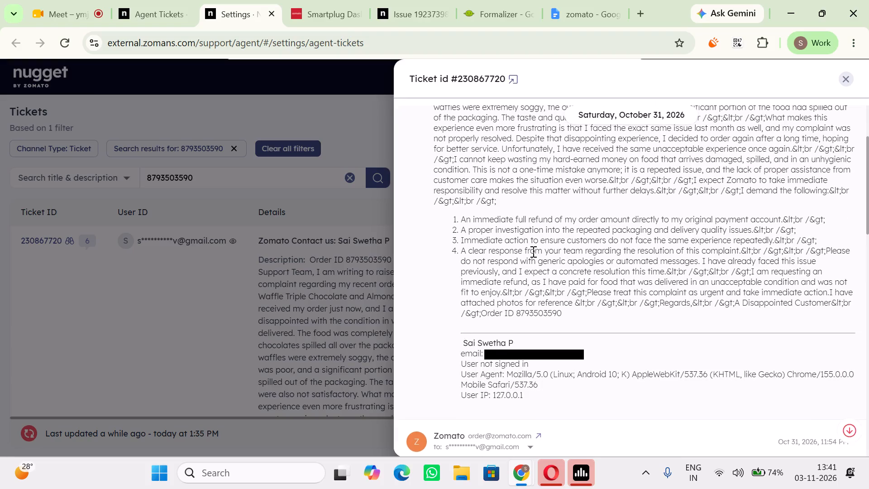
scroll(532, 251, down, 1)
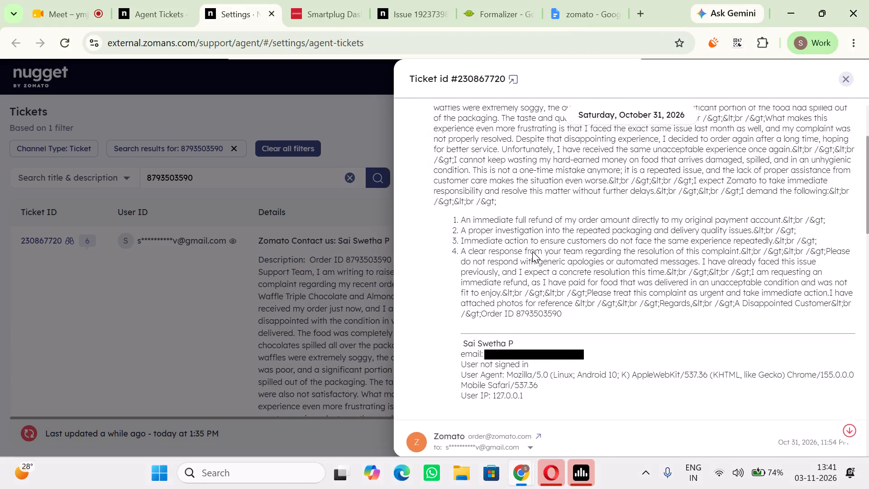
scroll(532, 251, down, 2)
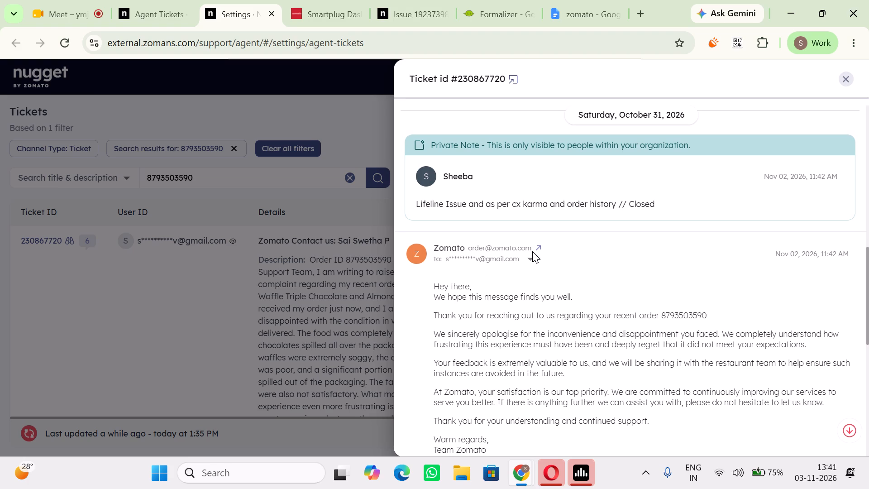
triple_click(599, 210)
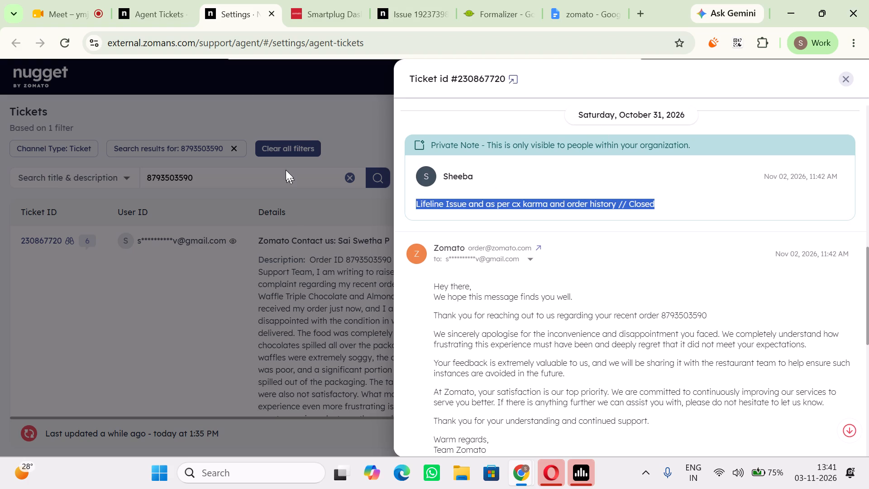
click(325, 0)
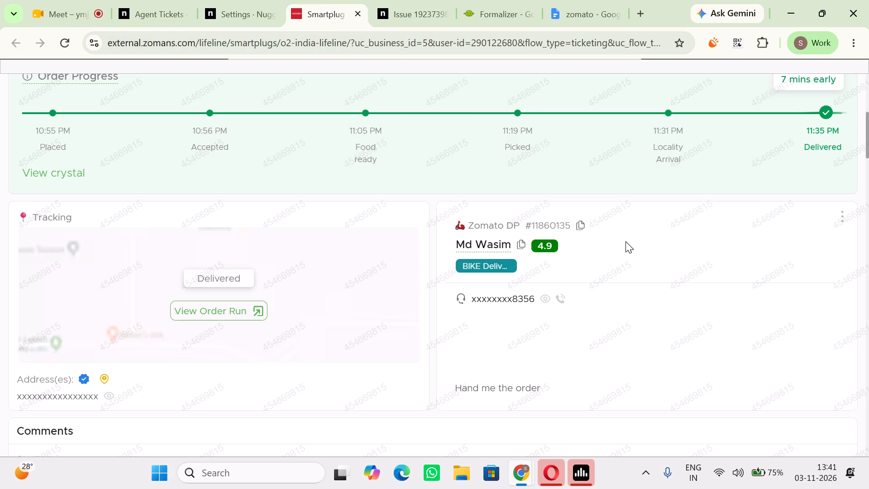
scroll(625, 241, up, 6)
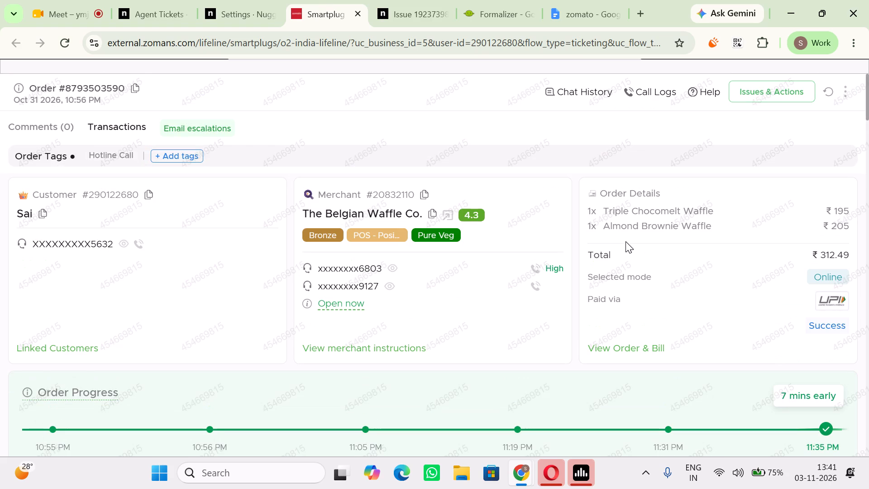
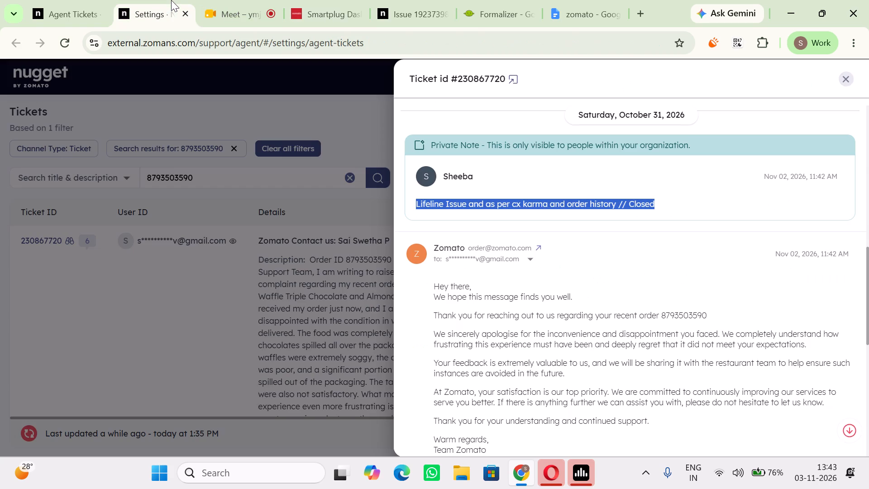
scroll(515, 271, down, 5)
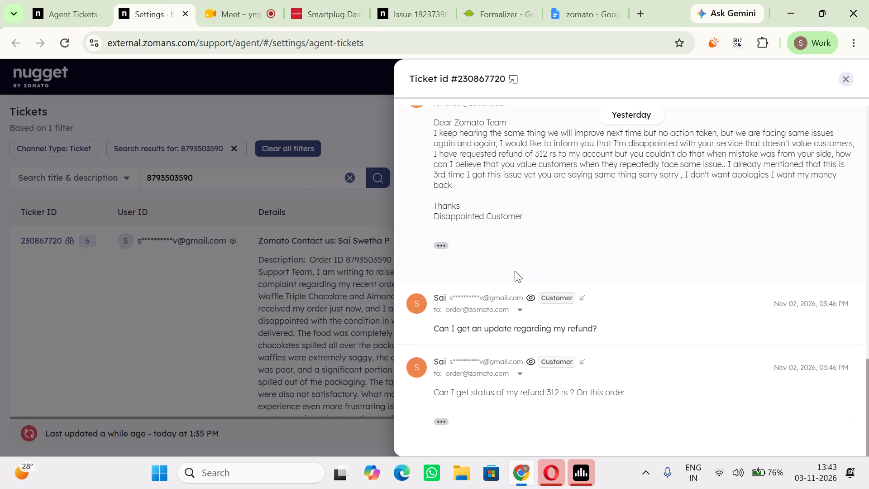
scroll(515, 271, down, 8)
scroll(522, 240, up, 3)
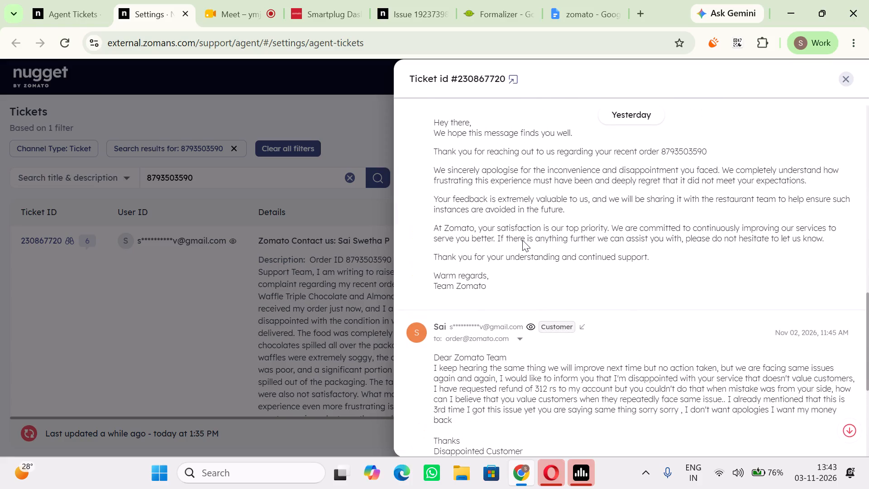
scroll(522, 240, up, 2)
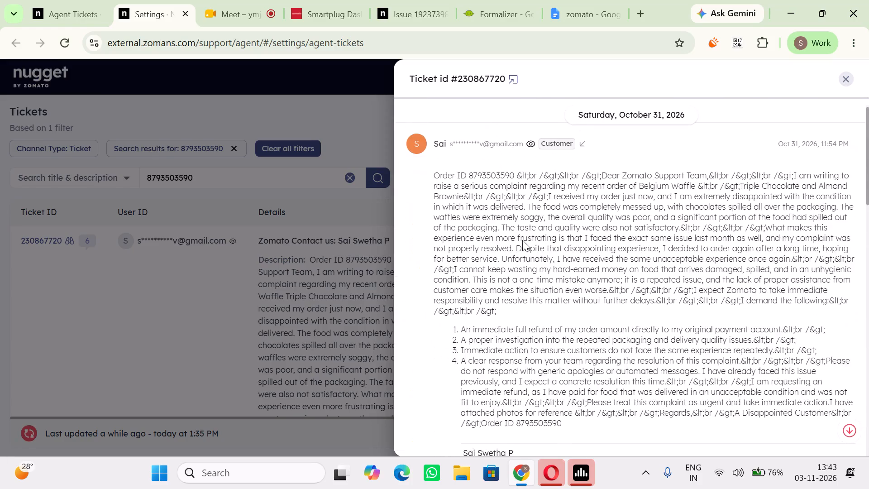
scroll(522, 240, up, 2)
scroll(522, 240, down, 4)
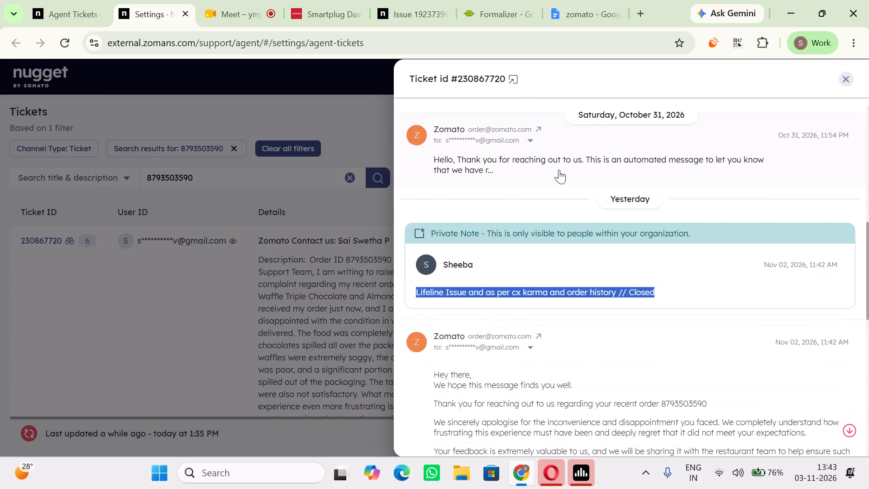
click(559, 170)
scroll(559, 170, down, 1)
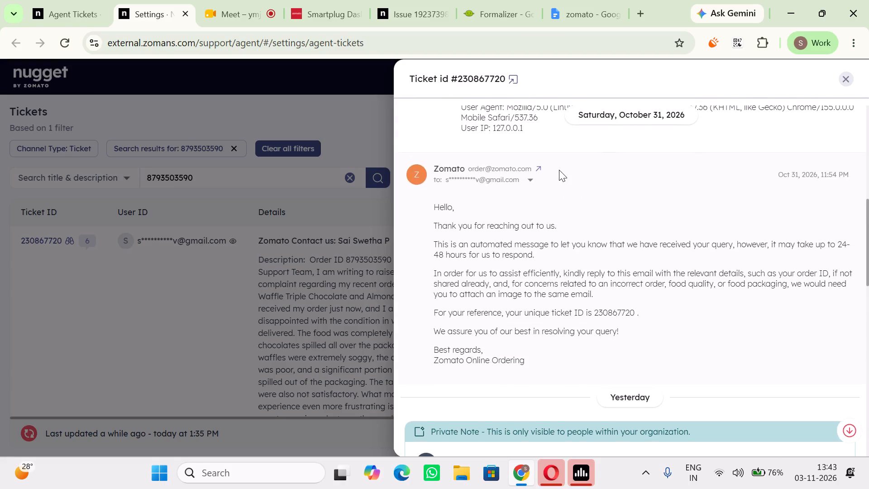
scroll(559, 170, down, 1)
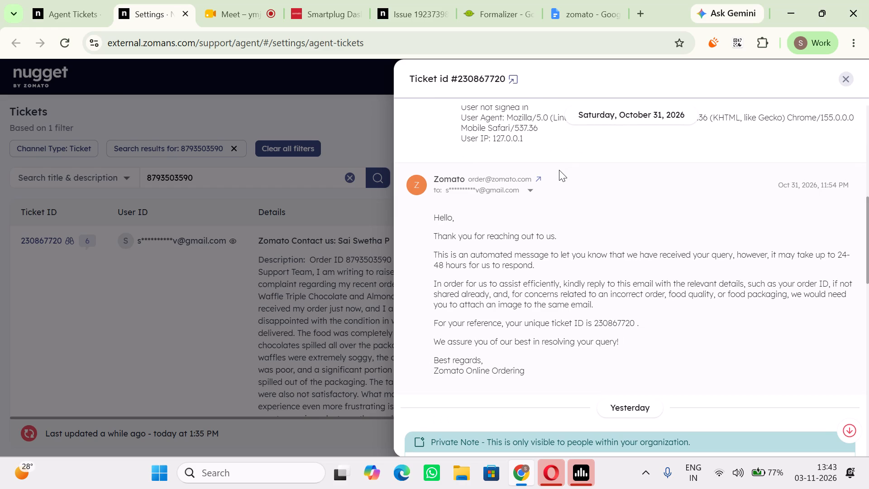
scroll(663, 307, up, 6)
scroll(559, 273, down, 4)
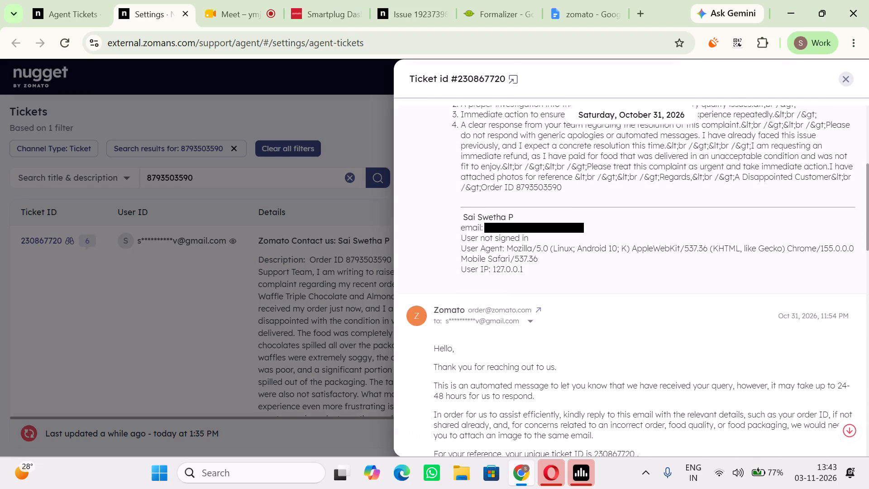
scroll(559, 264, down, 5)
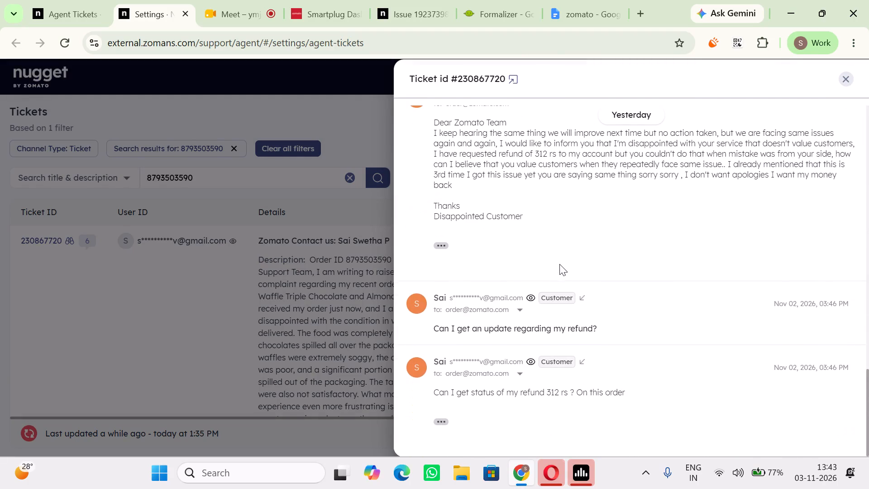
scroll(559, 264, down, 3)
click(585, 336)
click(596, 314)
scroll(596, 314, down, 3)
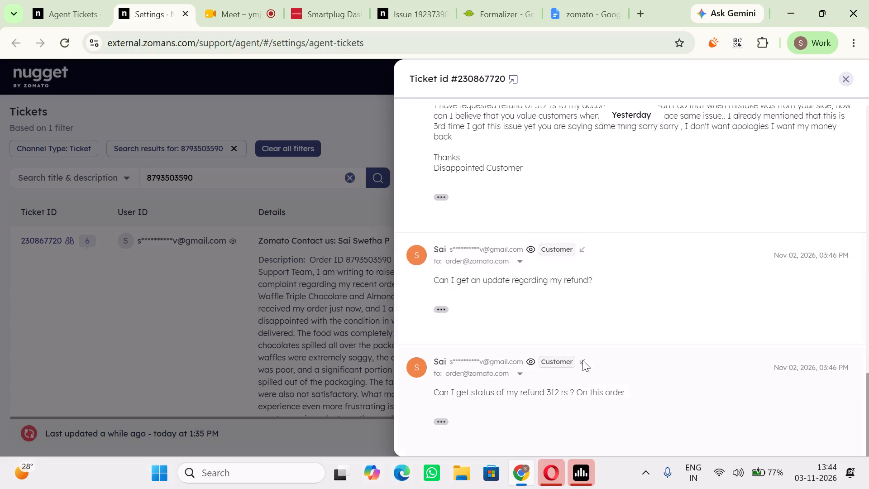
click(587, 377)
scroll(524, 246, up, 11)
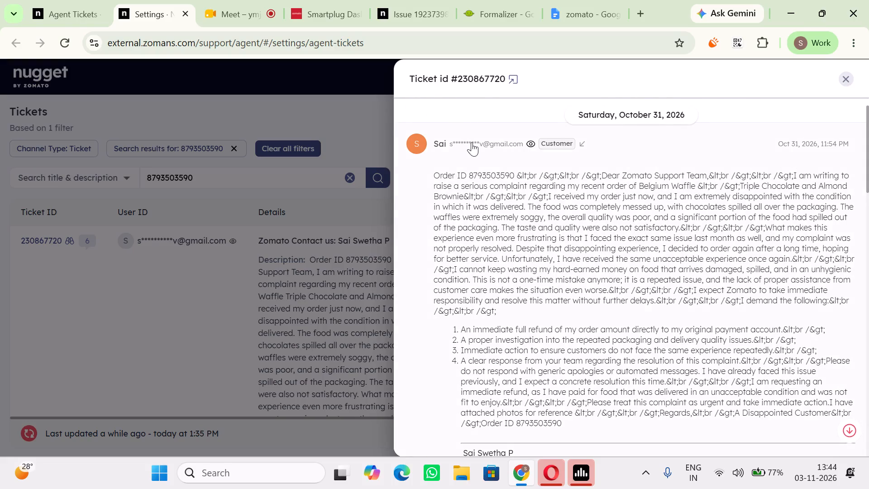
scroll(553, 268, down, 1)
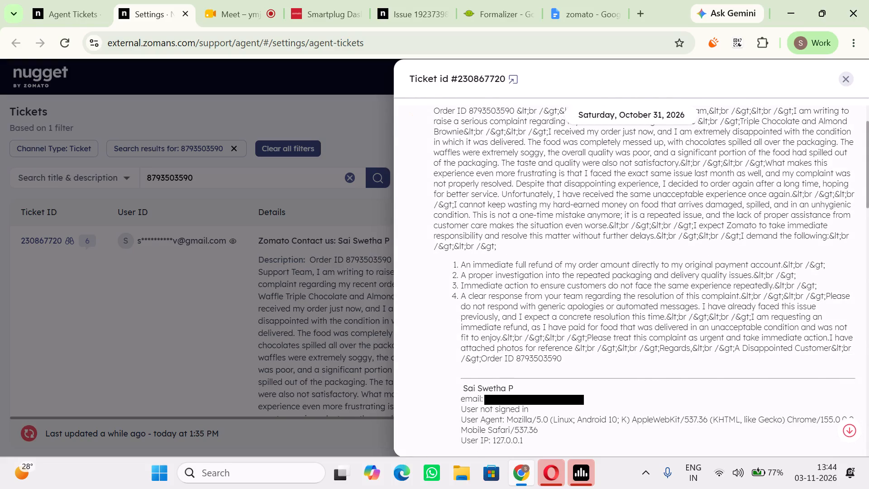
scroll(553, 268, down, 1)
scroll(597, 389, down, 1)
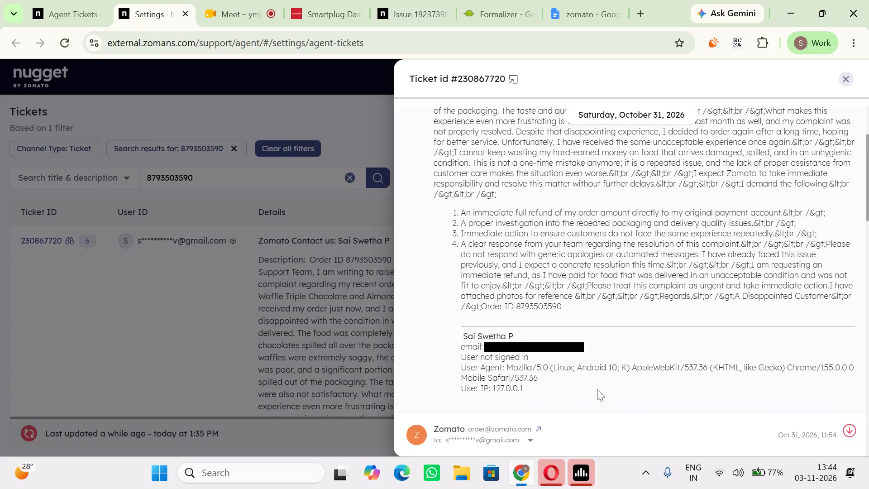
scroll(597, 389, down, 1)
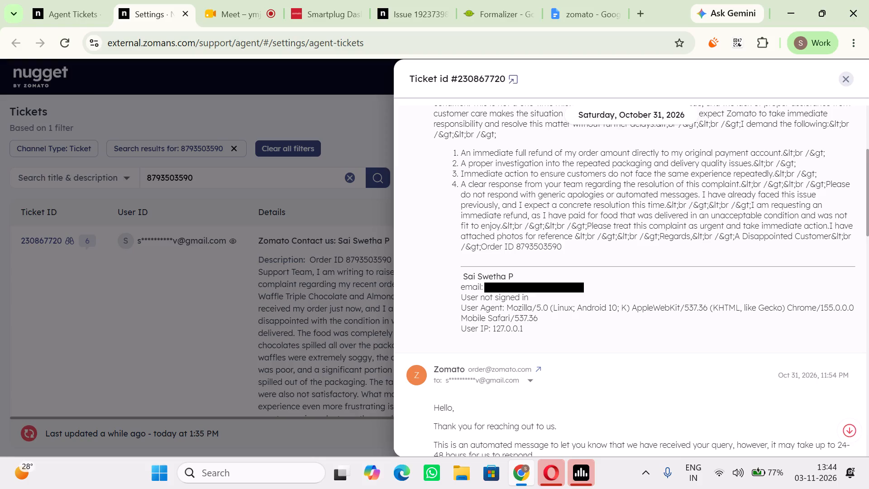
scroll(520, 312, up, 11)
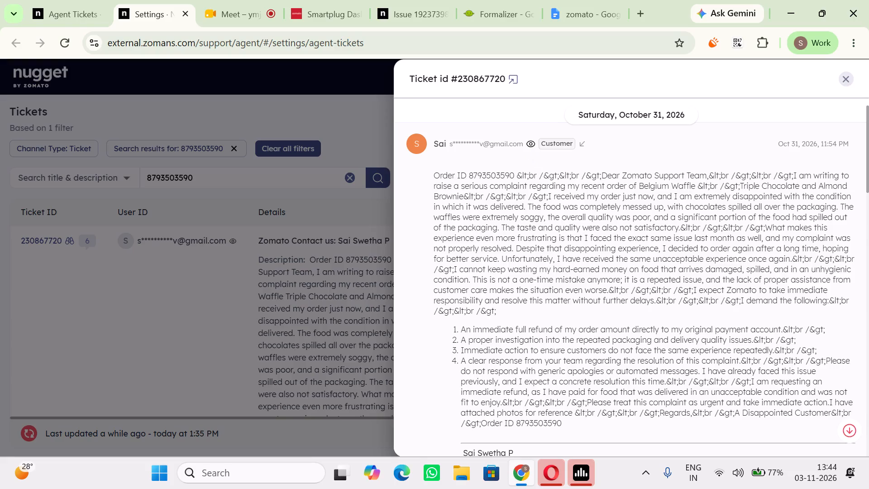
scroll(551, 225, down, 1)
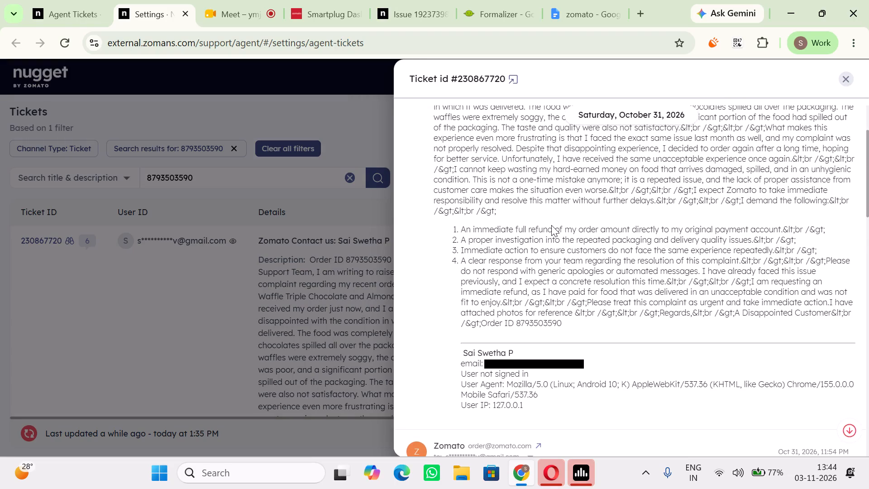
scroll(593, 327, down, 1)
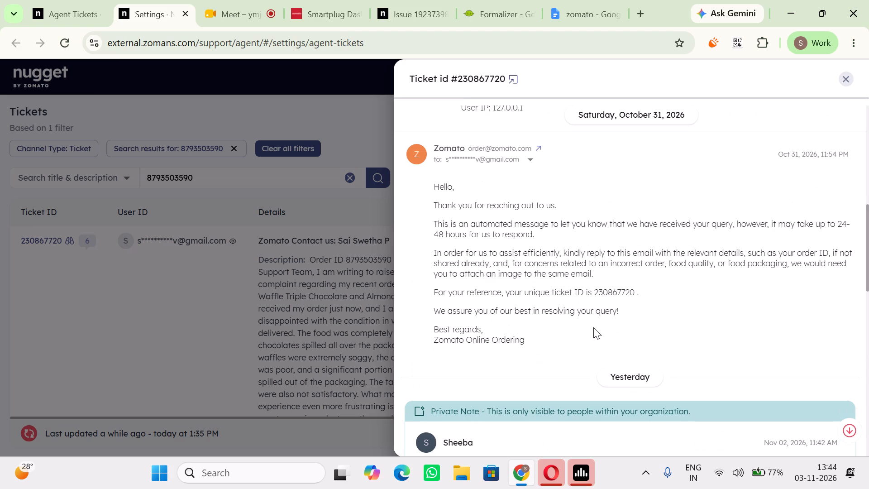
scroll(593, 327, down, 2)
Glance at the Smartplug dashboard and issue page, move Formalizer after the zomato Google Doc, and view the document's opening notes.
click(341, 0)
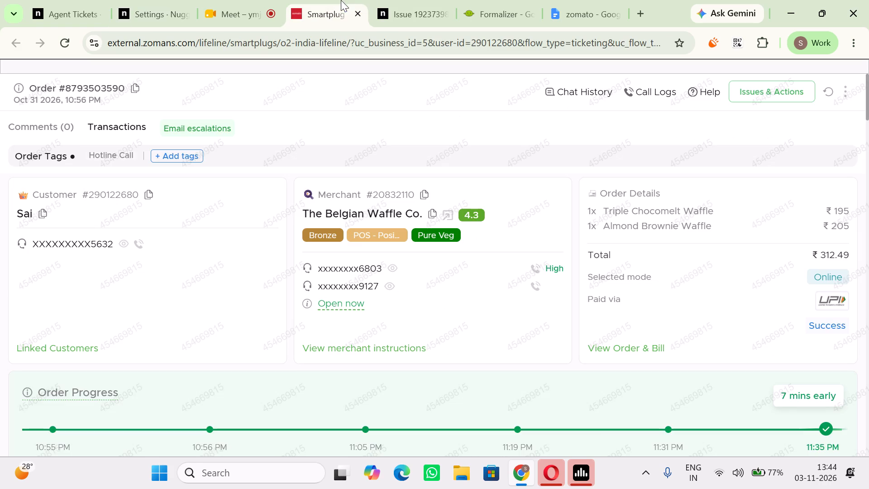
click(415, 0)
drag(515, 0, 606, 3)
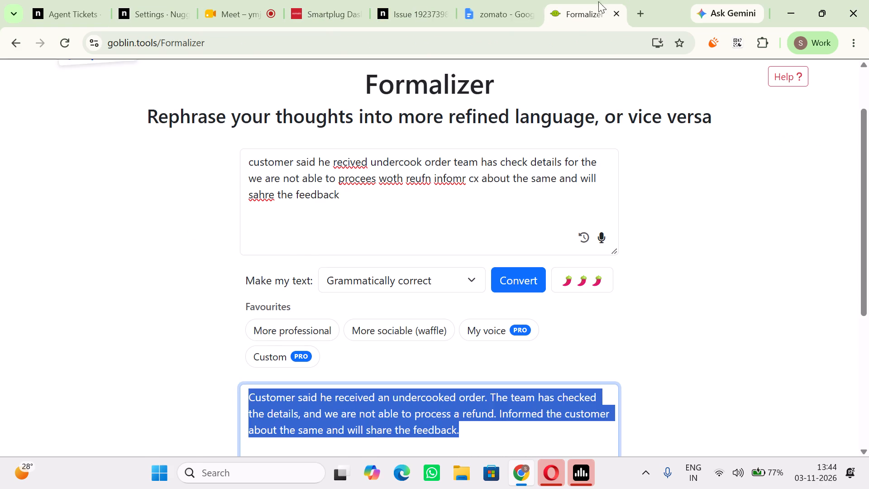
click(529, 0)
scroll(499, 210, up, 1)
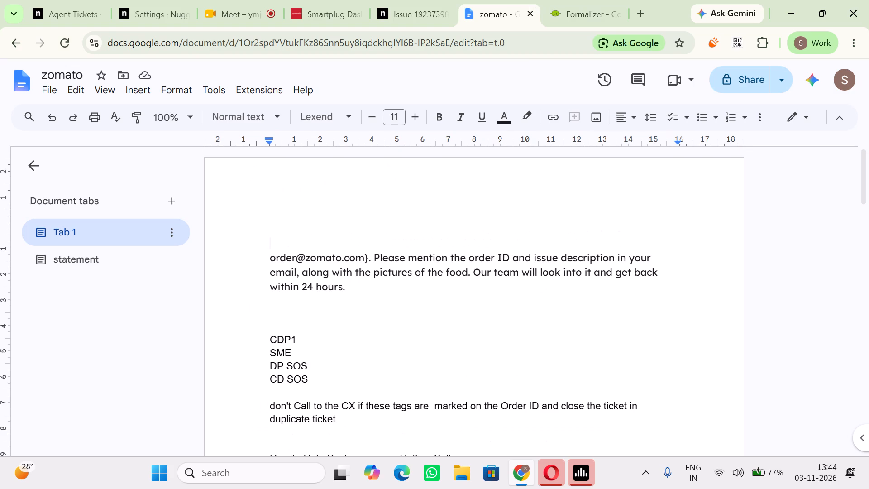
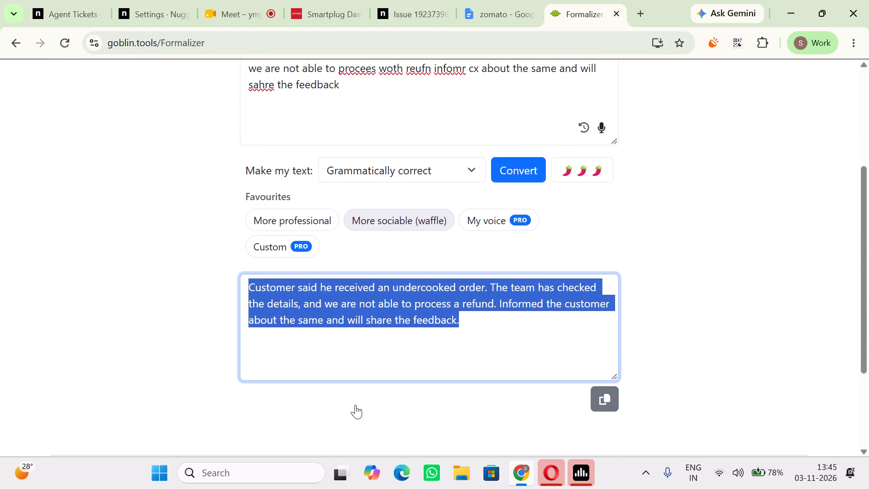
Copy the converted undercooked-order note from Formalizer and paste it as a new entry at the end of the zomato document's statement section.
key(ctrl+c)
key(ctrl+c)
key(ctrl+c)
key(ctrl+c)
key(ctrl+c)
key(ctrl+c)
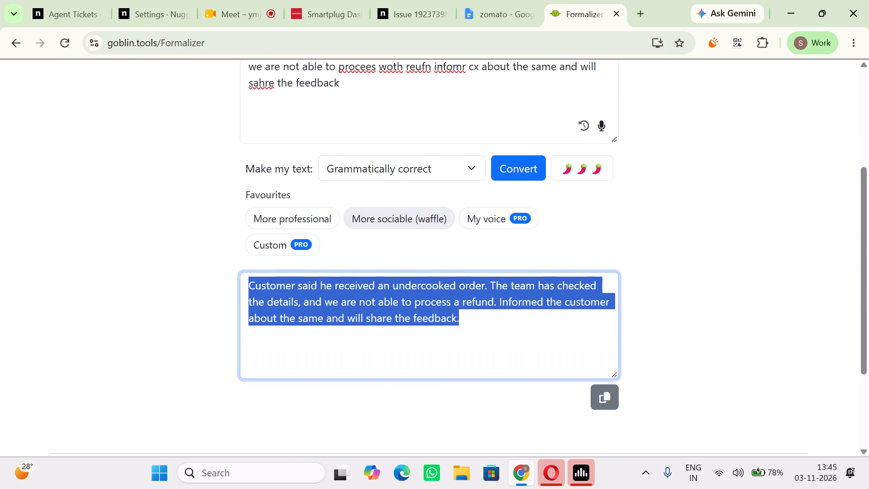
key(ctrl+c)
key(ctrl+c)
key(ctrl+c)
key(ctrl+c)
key(ctrl+c)
key(ctrl+c)
key(ctrl+c)
key(ctrl+c)
key(ctrl+c)
key(ctrl+c)
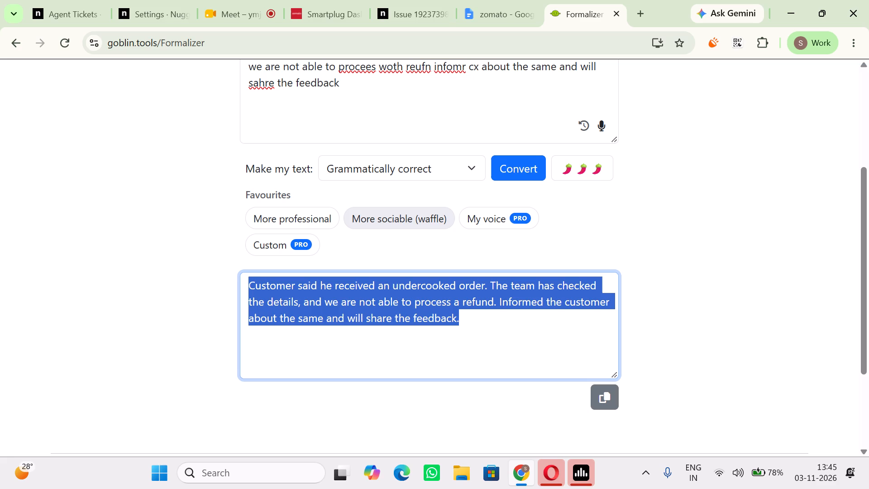
click(375, 0)
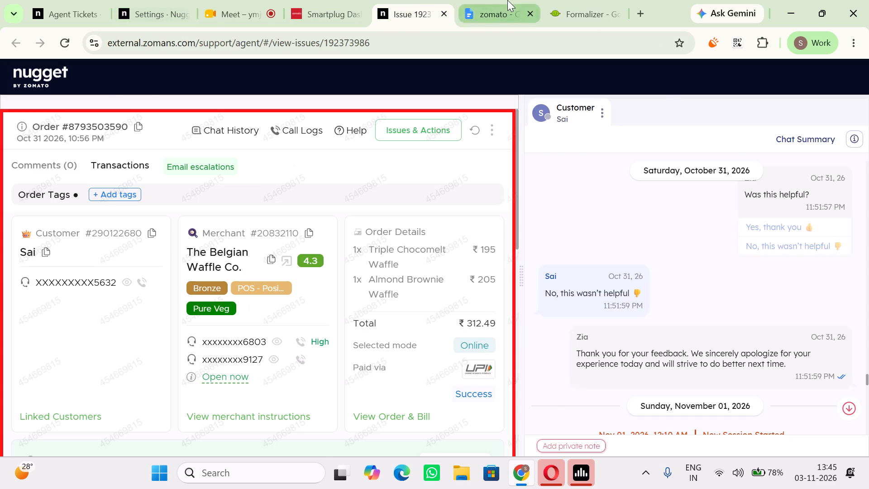
click(507, 0)
scroll(388, 316, down, 7)
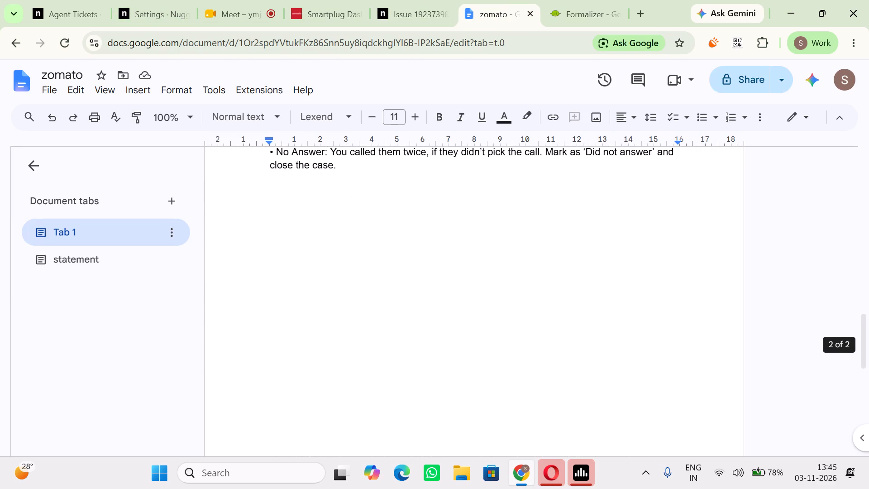
scroll(325, 326, up, 2)
click(108, 259)
scroll(318, 317, down, 1)
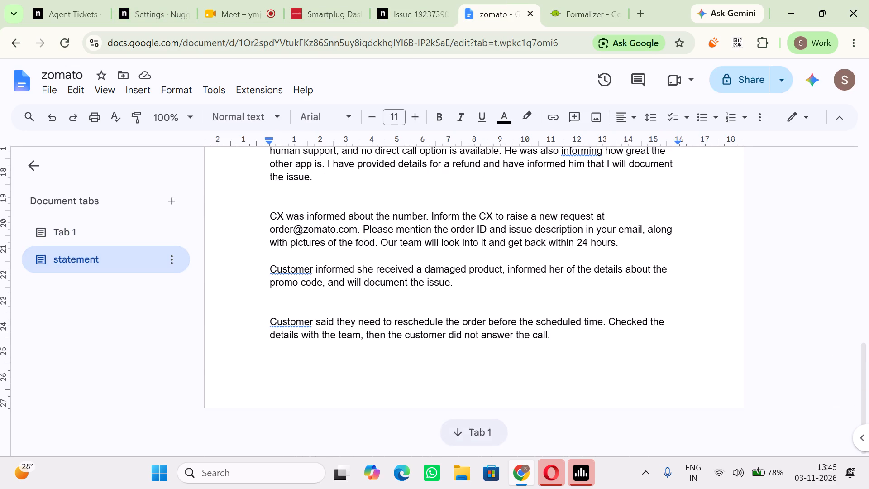
key(Return)
key(Return)
key(ctrl+v)
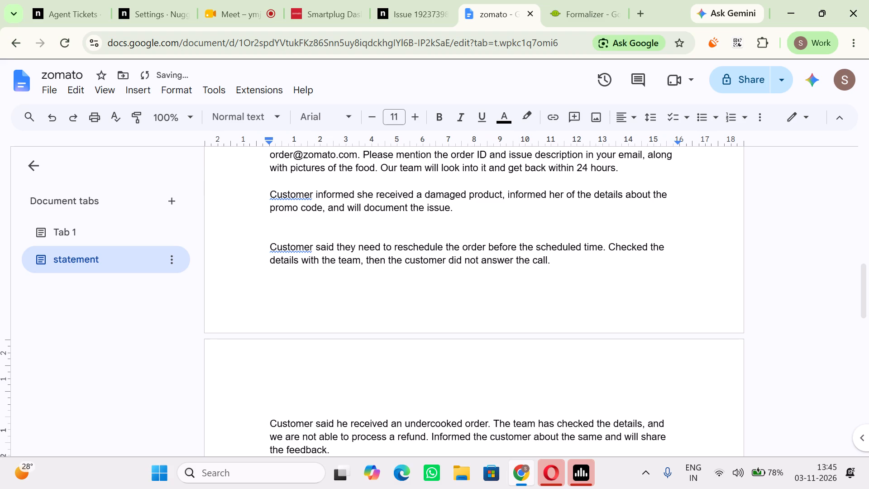
Copy the damaged-product statement about the promo code from the statement notes and paste it over the previous input text in Formalizer.
scroll(420, 249, up, 2)
scroll(370, 282, up, 1)
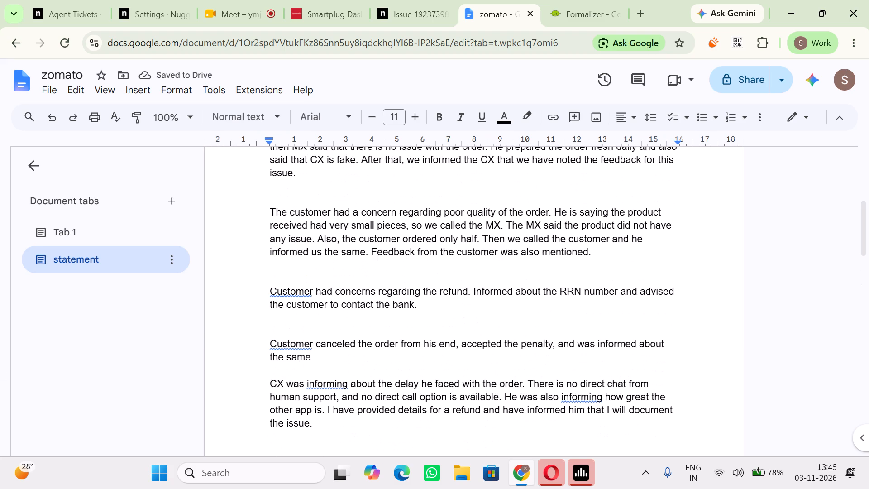
scroll(370, 282, up, 1)
scroll(281, 240, up, 1)
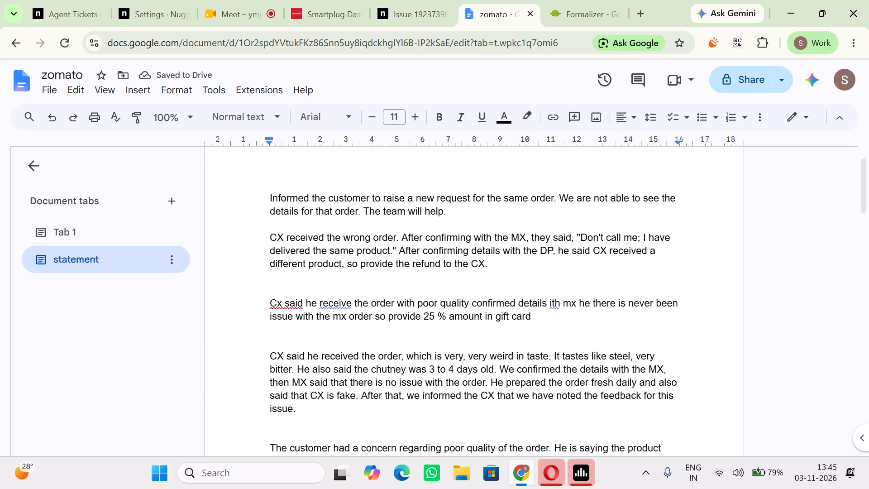
scroll(281, 240, up, 1)
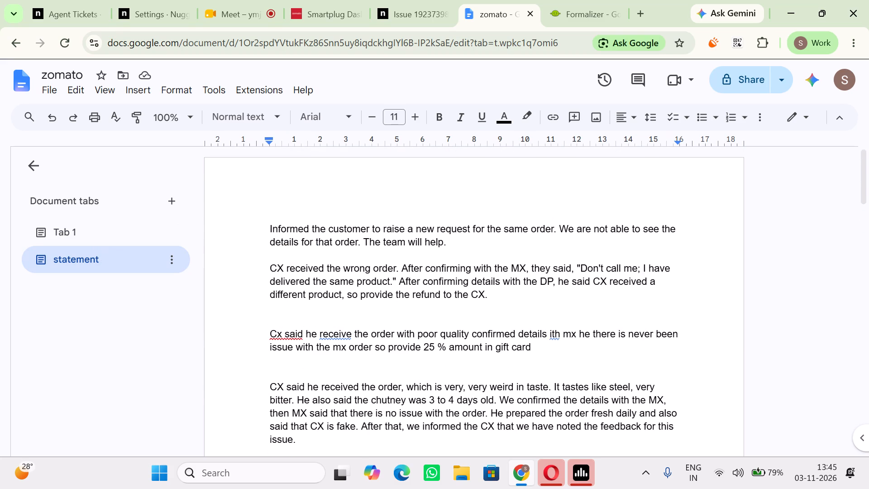
scroll(317, 241, down, 5)
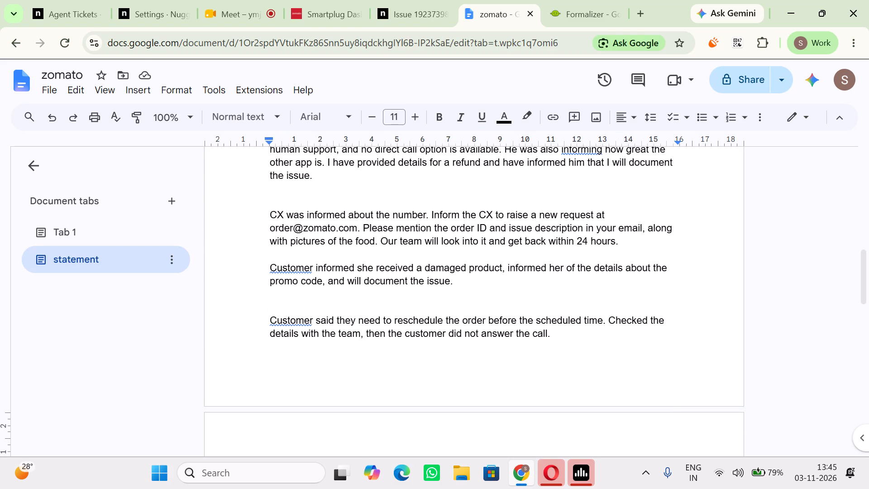
triple_click(367, 278)
key(ctrl+c)
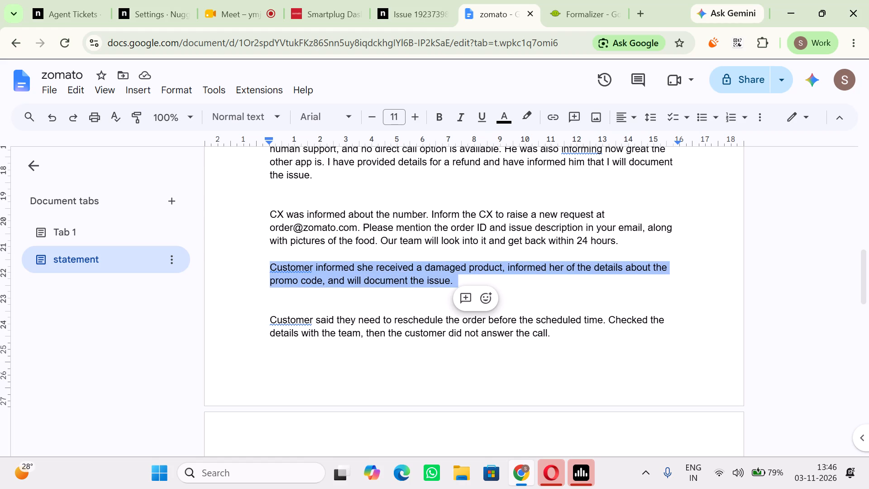
key(ctrl+c)
click(291, 0)
click(619, 0)
scroll(393, 146, up, 4)
triple_click(278, 256)
key(ctrl+v)
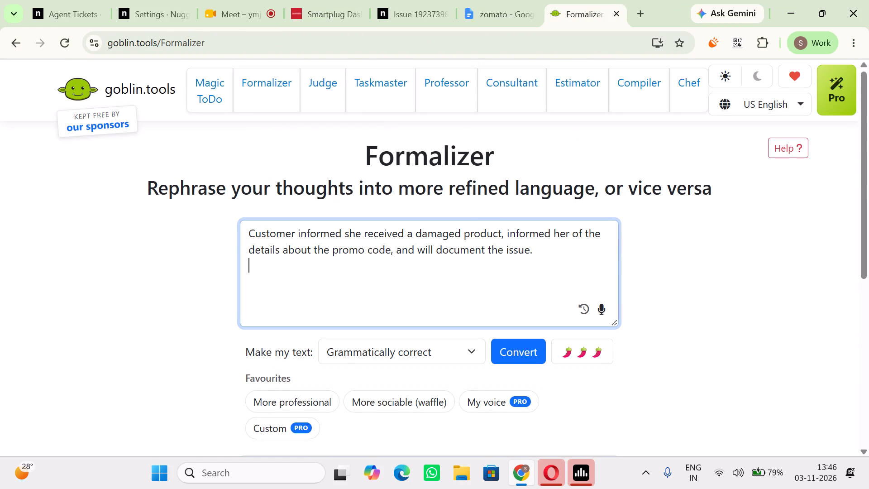
Replace the text after "received" with "product with spillage issue check the detail for the same customer has not sahre the image so inform the customer".
drag(406, 234, 546, 255)
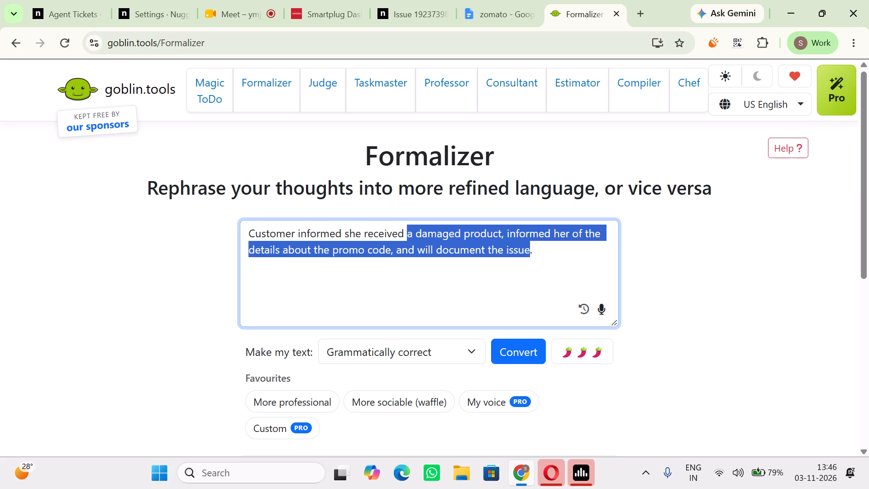
drag(546, 255, 548, 256)
text(product with spillage)
key(space)
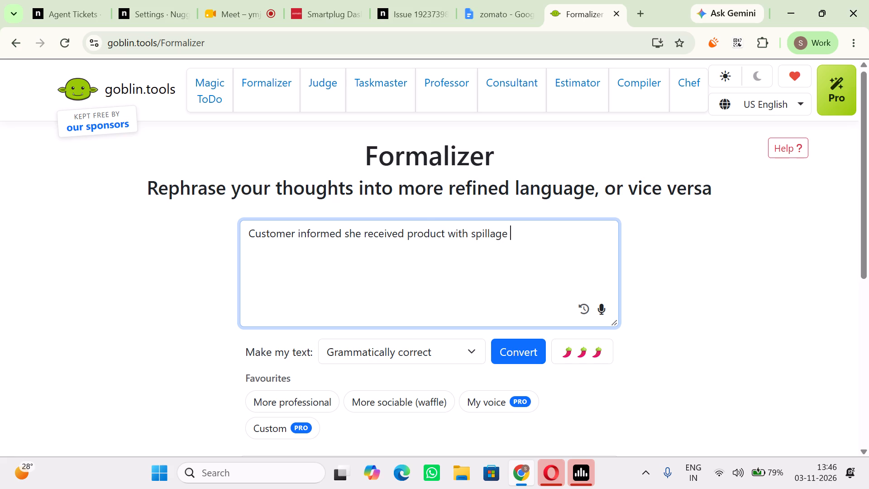
text(issue check the detail for the)
key(space)
text(same customer has not sahre the imge)
key(space)
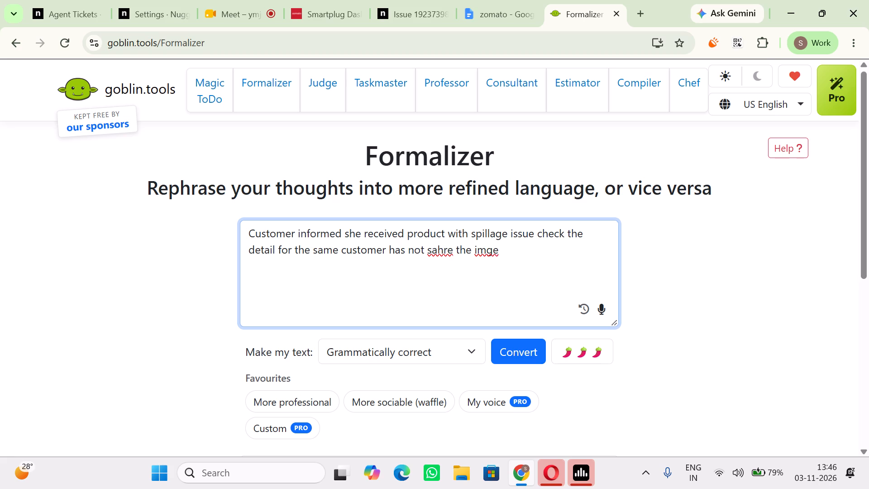
key(BackSpace)
key(BackSpace)
key(BackSpace)
text(age so inform the customer)
key(space)
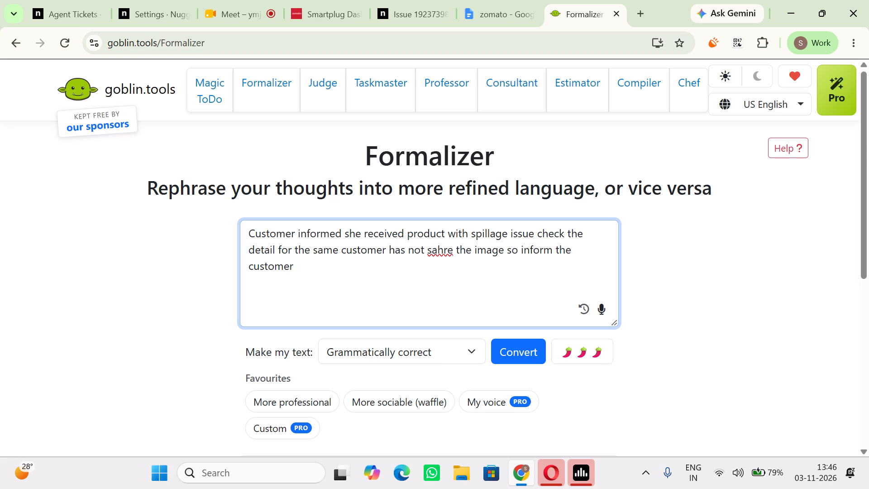
Finish the spillage note with "to reshare the images also mention order id".
text(to resaahre)
key(space)
key(BackSpace)
key(BackSpace)
key(BackSpace)
key(BackSpace)
key(BackSpace)
key(BackSpace)
text(hare)
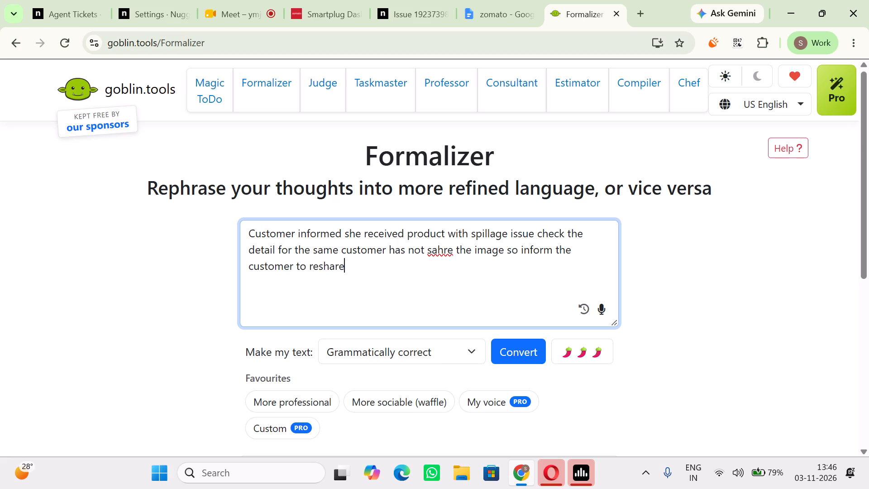
key(space)
text(the)
key(space)
text(images wit)
key(BackSpace)
key(BackSpace)
key(BackSpace)
text(also)
key(space)
key(BackSpace)
key(BackSpace)
key(BackSpace)
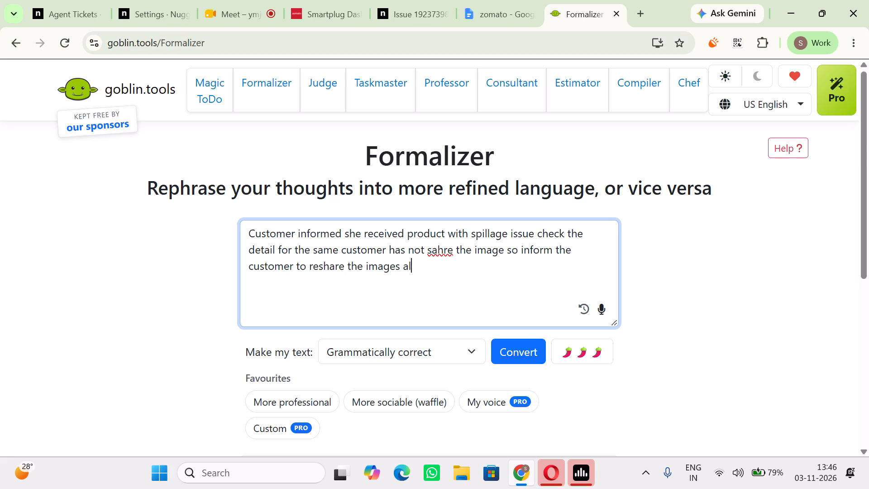
text(so mention order id)
key(space)
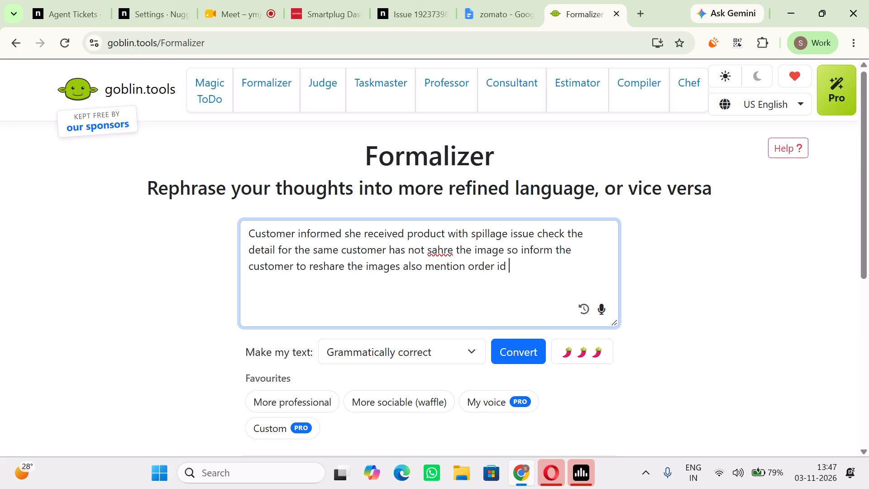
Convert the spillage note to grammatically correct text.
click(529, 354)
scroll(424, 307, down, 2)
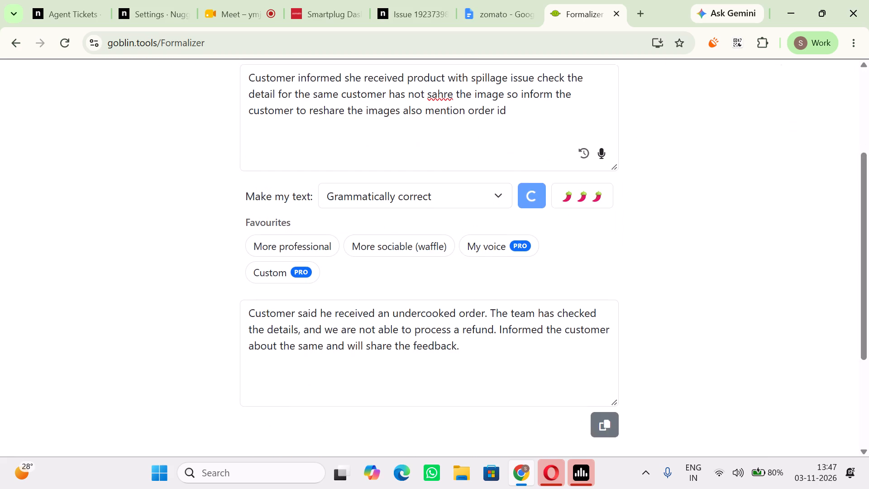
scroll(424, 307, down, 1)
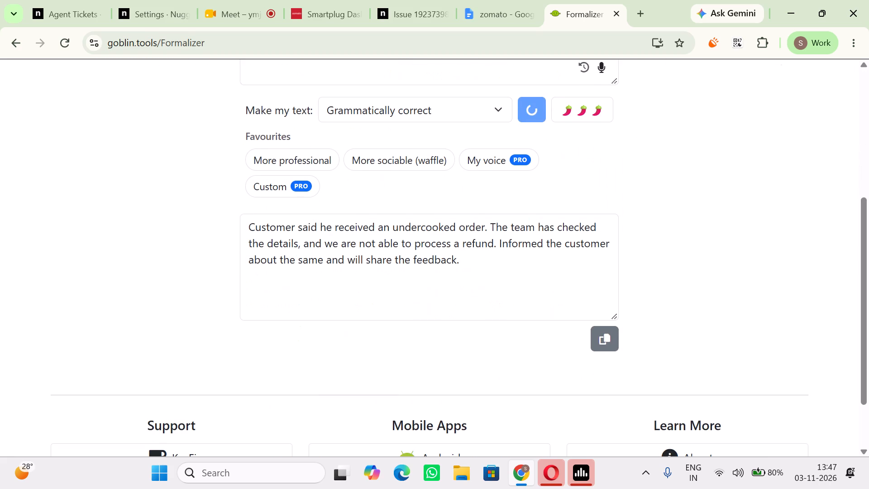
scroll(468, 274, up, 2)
Add that the details go through mail at the end of the spillage note and convert it to grammatically correct text.
click(516, 188)
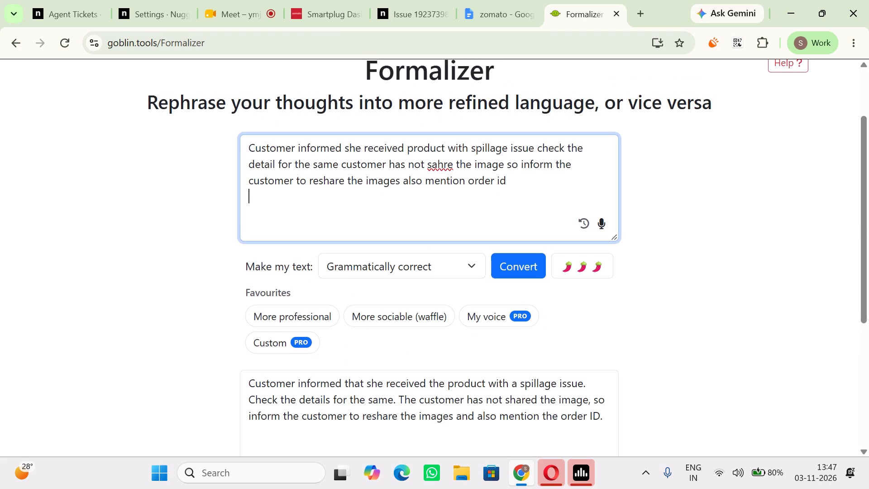
click(512, 181)
text(thgoruh mail)
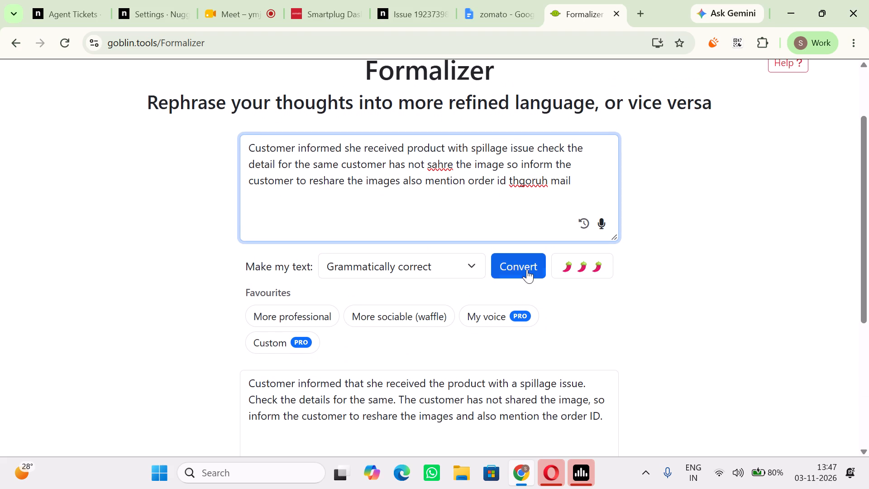
click(527, 269)
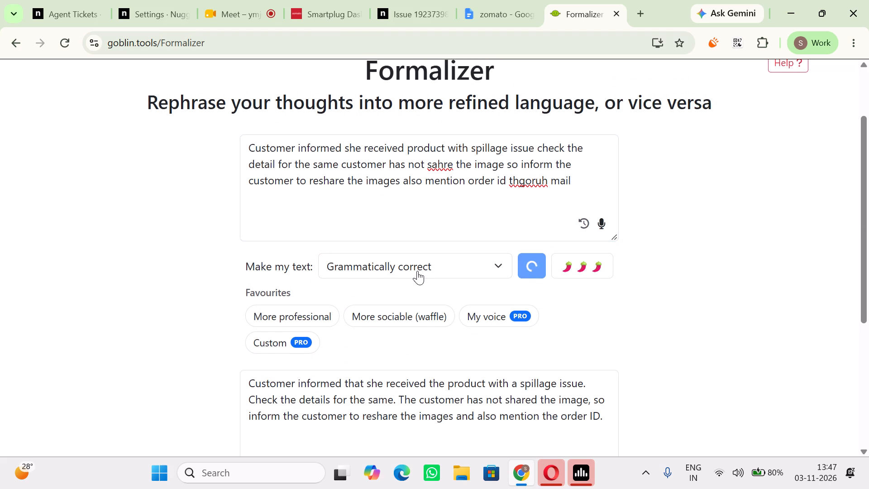
Select the whole converted spillage note in the Formalizer output.
scroll(417, 271, down, 1)
triple_click(372, 340)
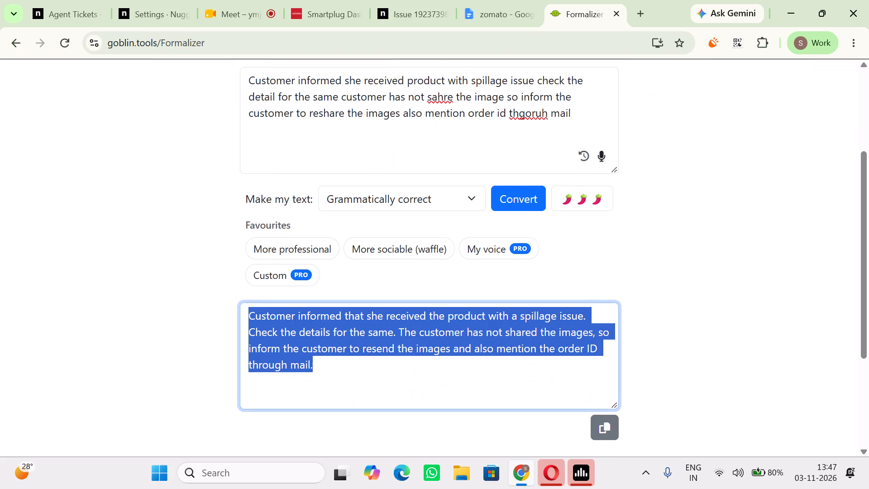
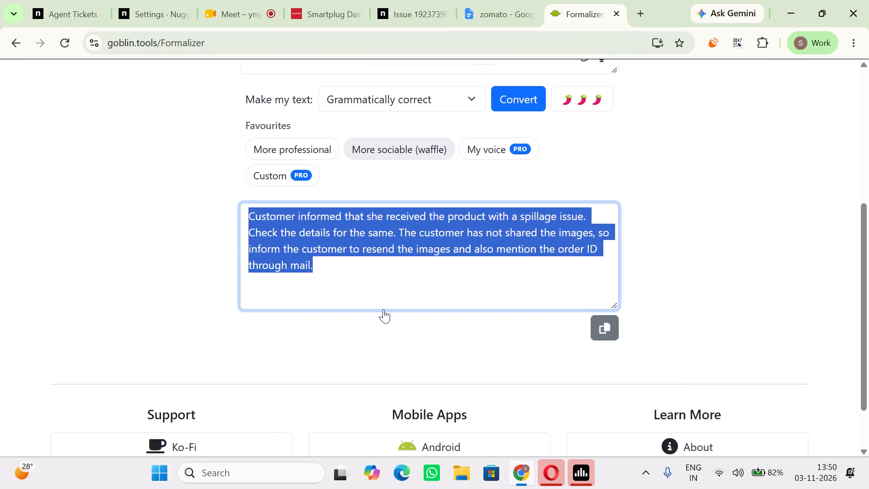
Copy the selected grammar-corrected spillage note from the Formalizer output.
scroll(383, 309, down, 1)
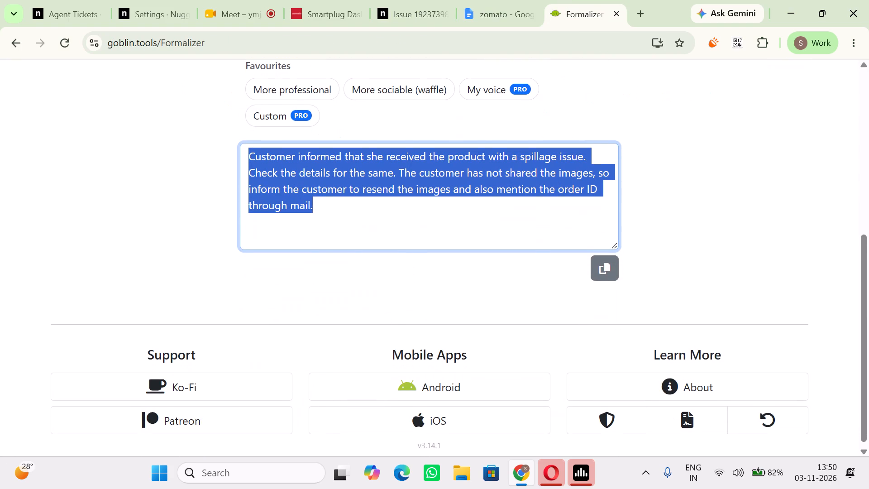
key(ctrl+c)
key(ctrl+c)
key(ctrl+c)
key(ctrl+c)
key(ctrl+c)
key(ctrl+c)
key(ctrl+c)
key(ctrl+c)
key(ctrl+c)
key(ctrl+c)
key(ctrl+c)
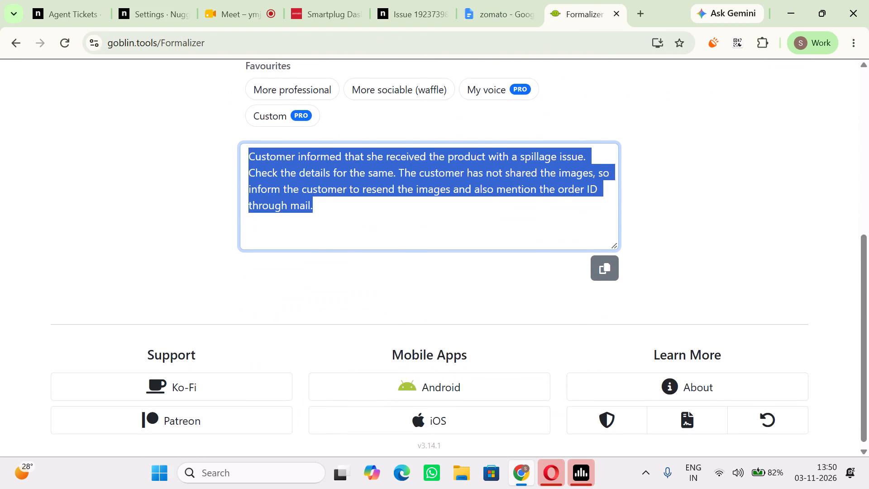
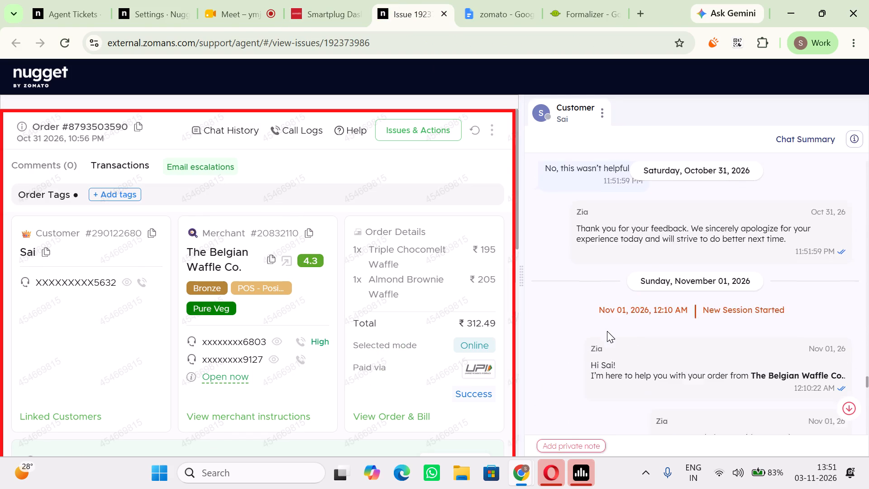
Review the customer's support chat, The Belgian Waffle Co. order details and the emailed spillage complaint ticket across the open tabs.
scroll(607, 331, down, 4)
click(305, 0)
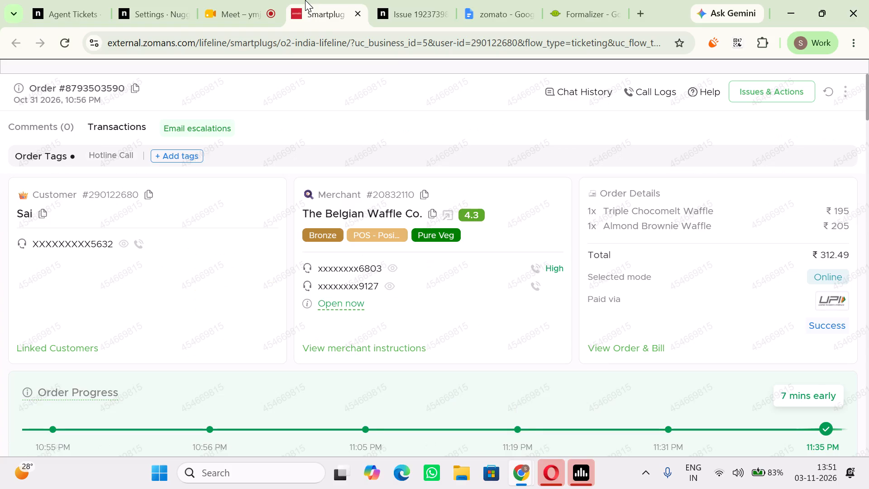
click(171, 0)
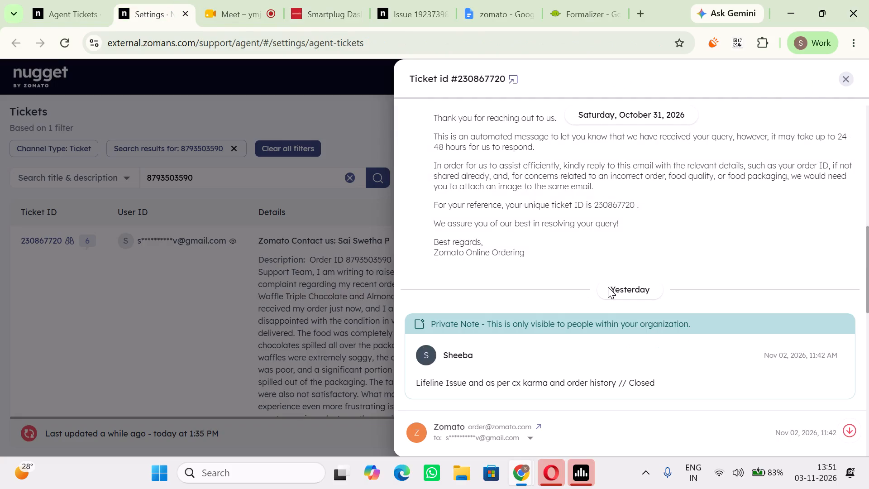
scroll(608, 287, up, 9)
scroll(608, 287, down, 2)
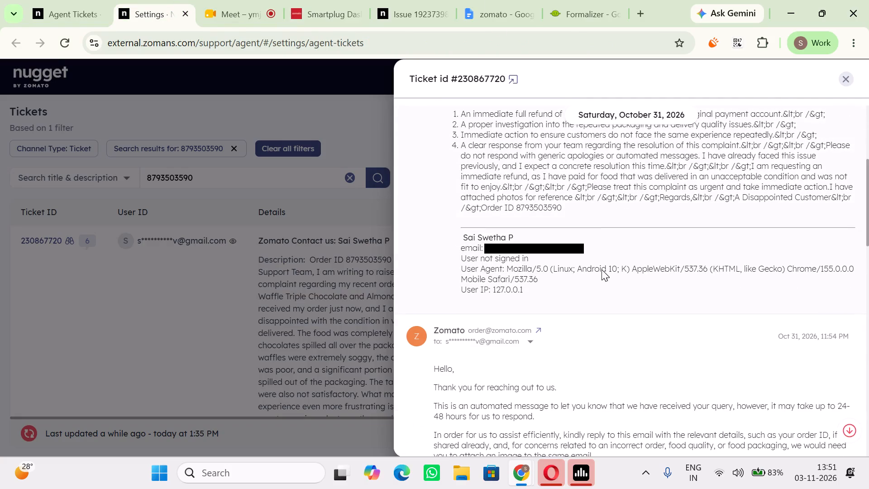
click(432, 0)
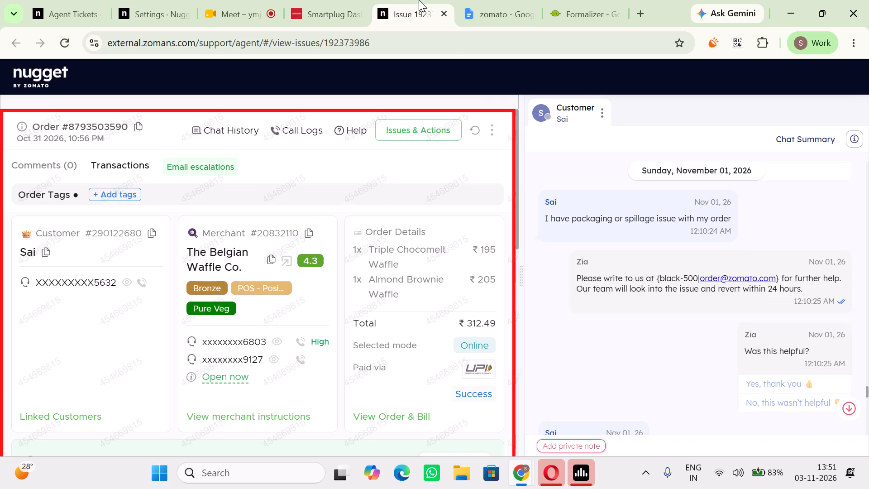
click(339, 0)
click(129, 0)
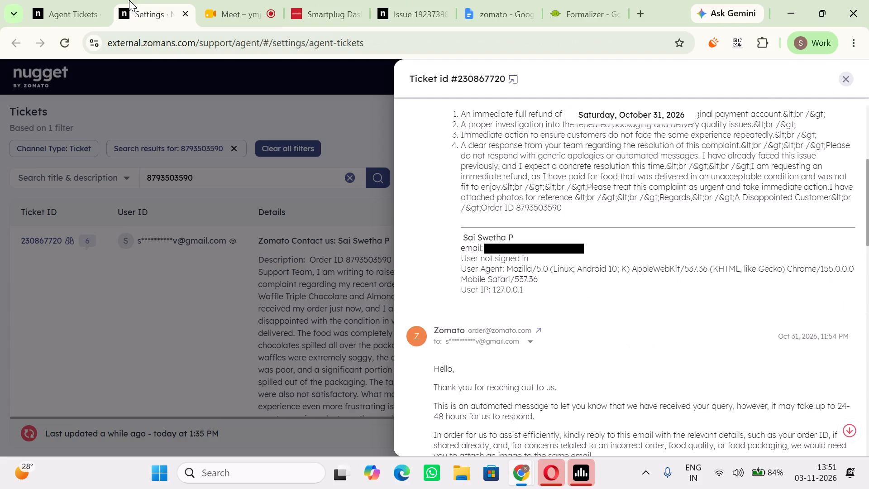
scroll(543, 148, up, 6)
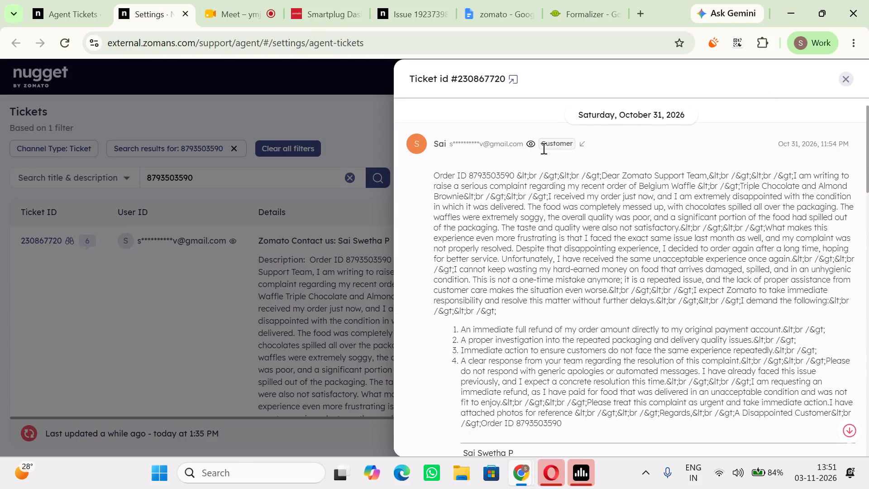
scroll(543, 148, right, 1)
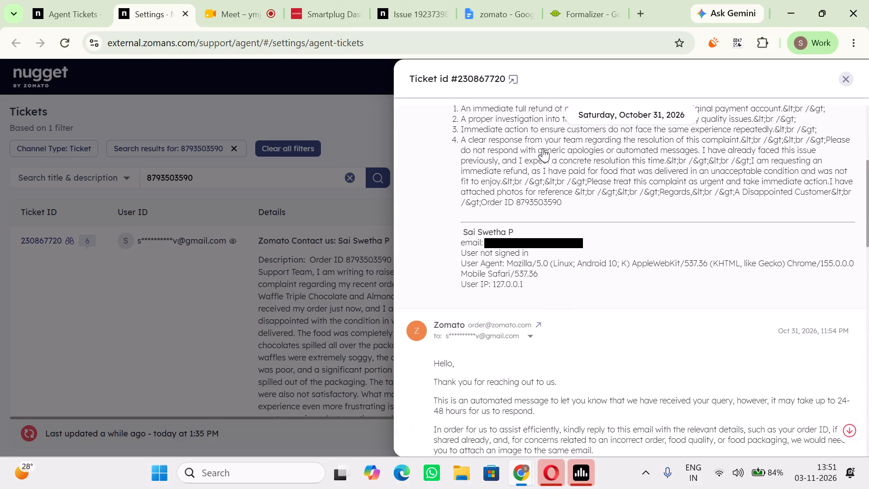
scroll(543, 148, right, 1)
click(345, 0)
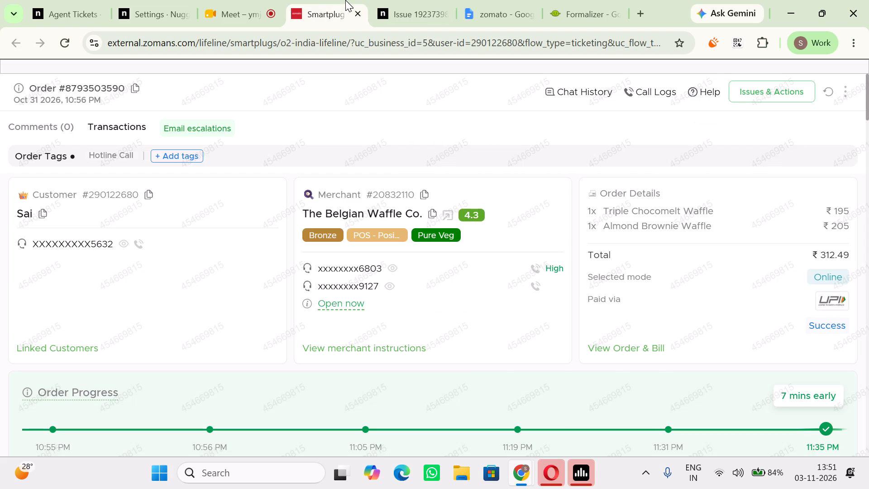
click(132, 0)
click(455, 0)
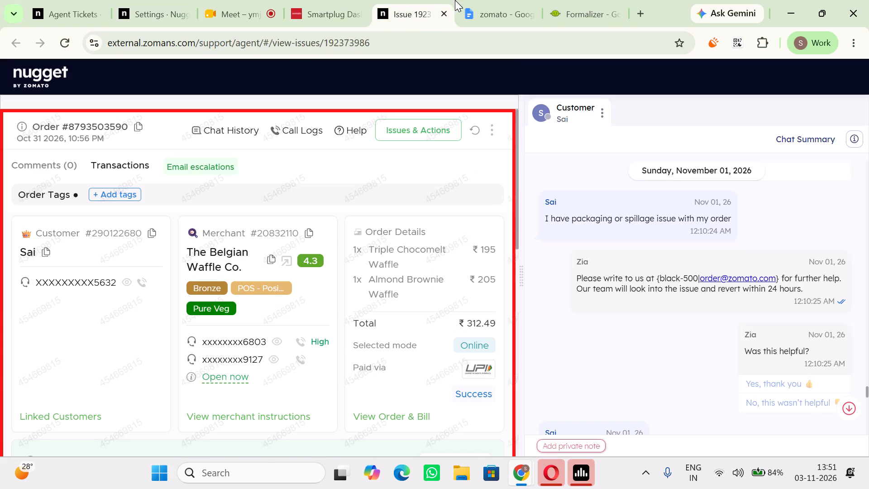
In the hotline call ticket's properties, set Type Of Hotline Concern to Redirected to O@Z.
click(85, 0)
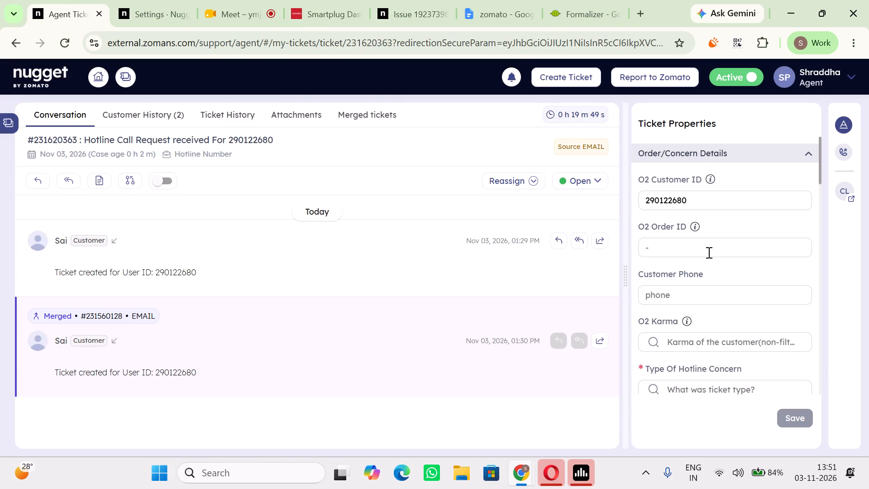
scroll(708, 252, down, 1)
click(736, 244)
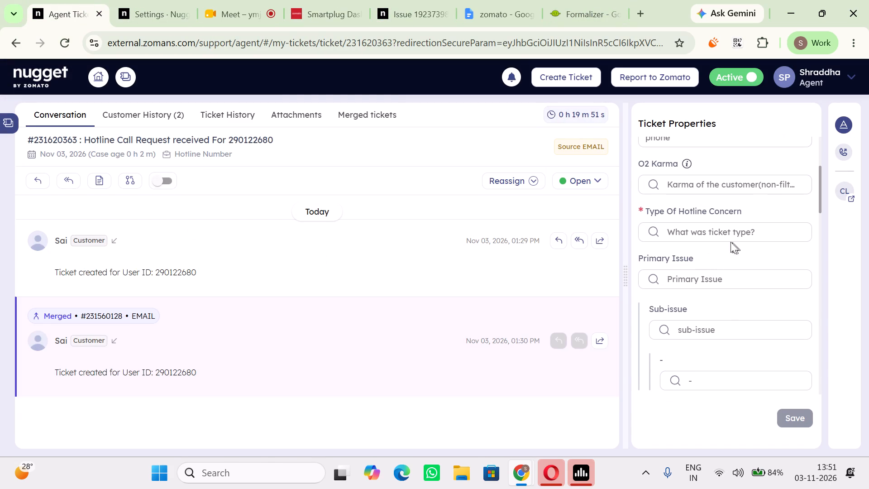
click(716, 238)
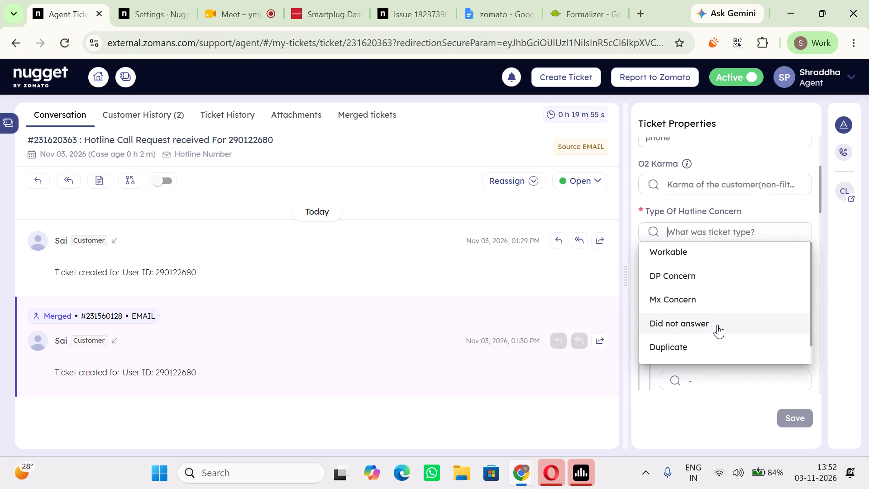
scroll(721, 349, down, 1)
click(725, 354)
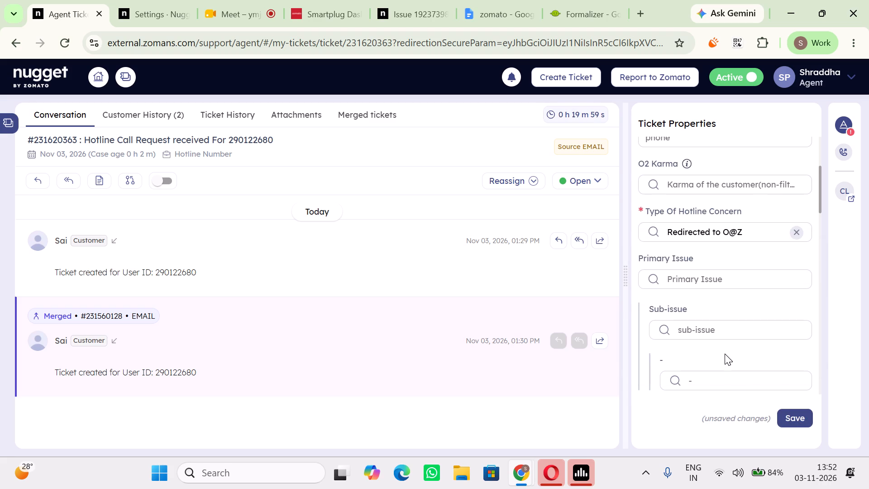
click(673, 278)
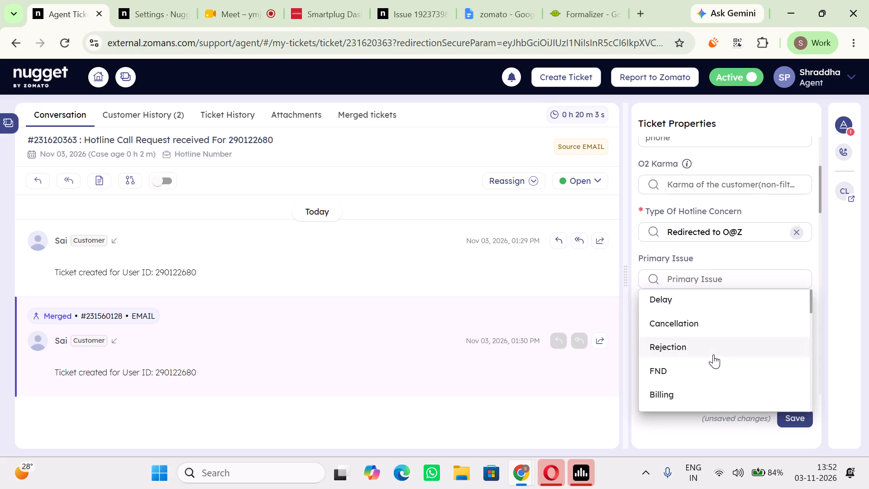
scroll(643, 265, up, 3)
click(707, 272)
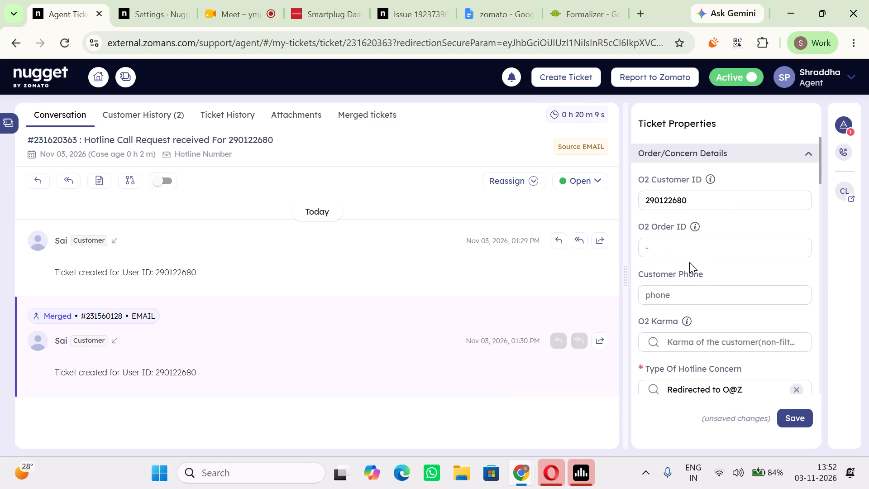
Return to Formalizer and copy the selected grammar-corrected spillage note again.
click(555, 0)
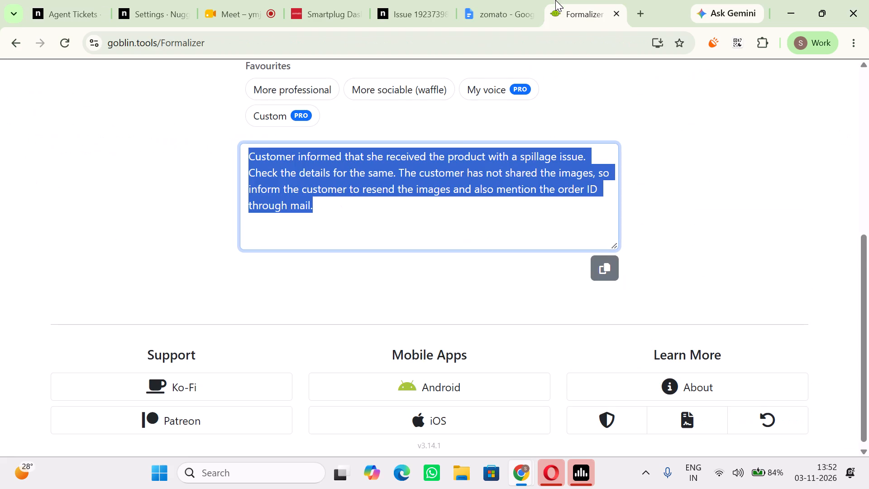
key(ctrl+c)
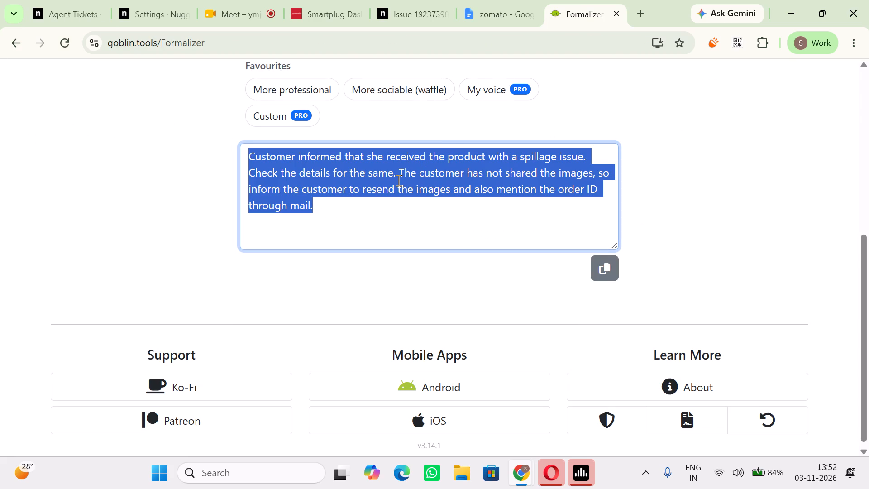
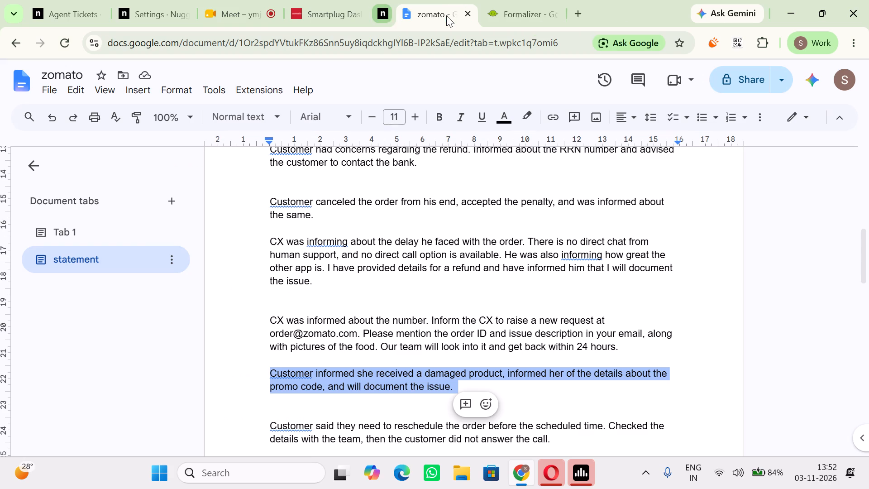
Return to the ticket search results and close the details of the emailed waffle spillage complaint.
click(197, 0)
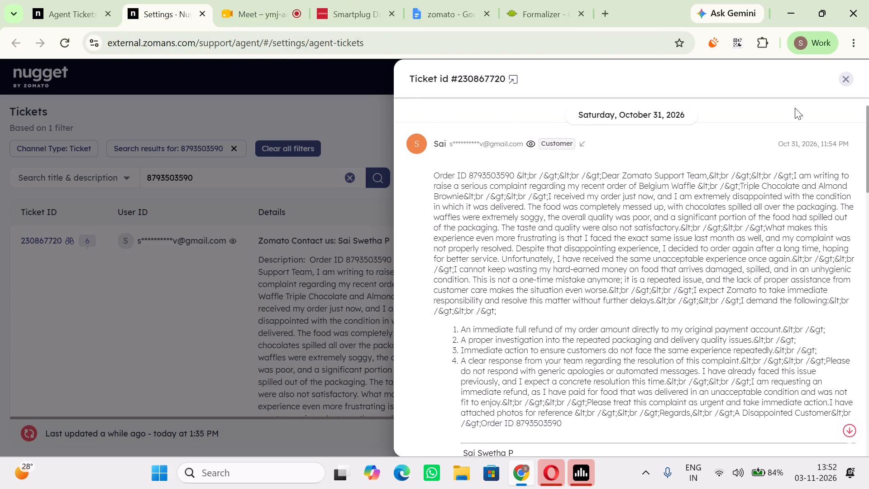
click(853, 82)
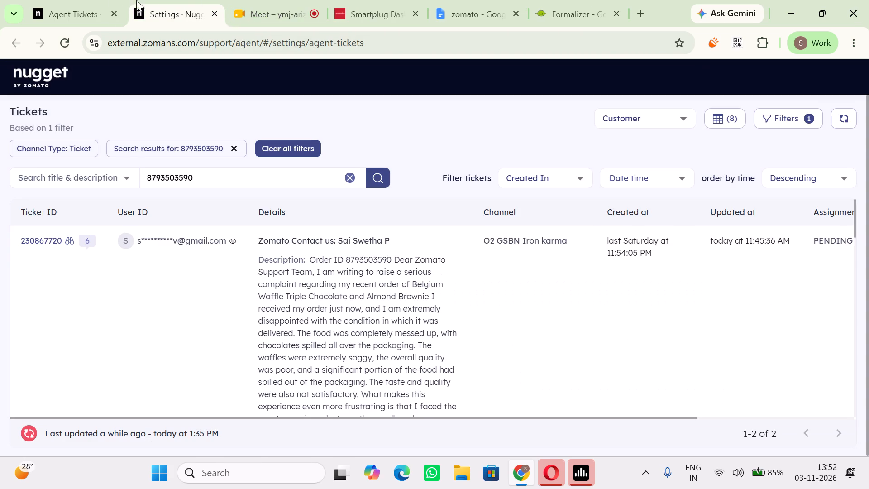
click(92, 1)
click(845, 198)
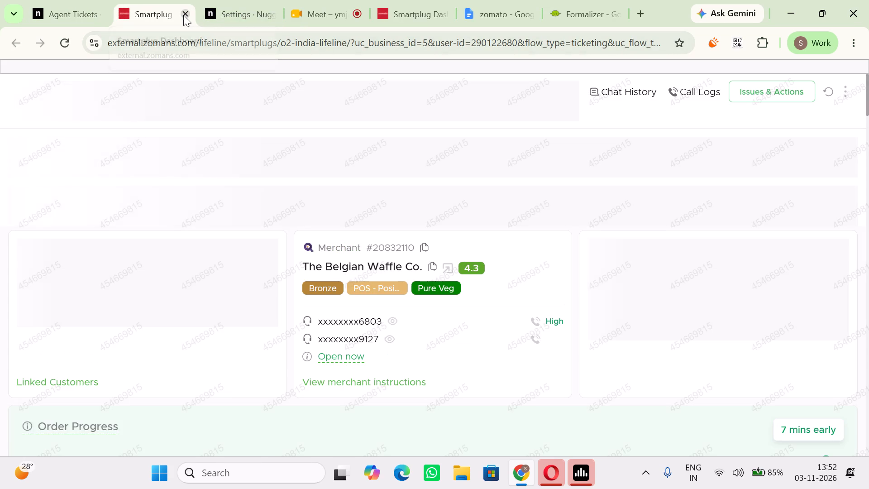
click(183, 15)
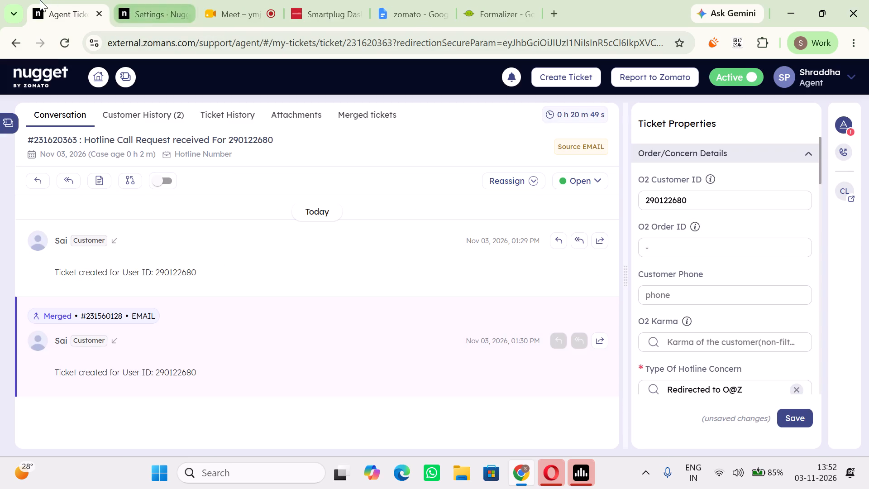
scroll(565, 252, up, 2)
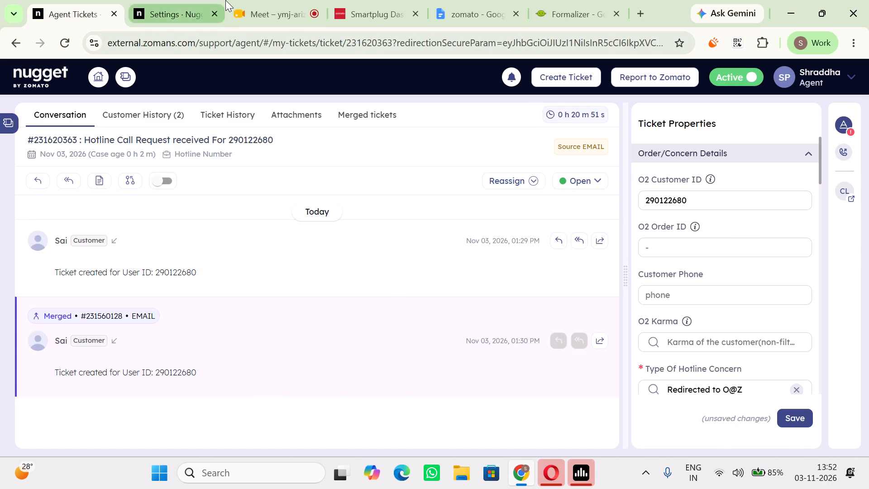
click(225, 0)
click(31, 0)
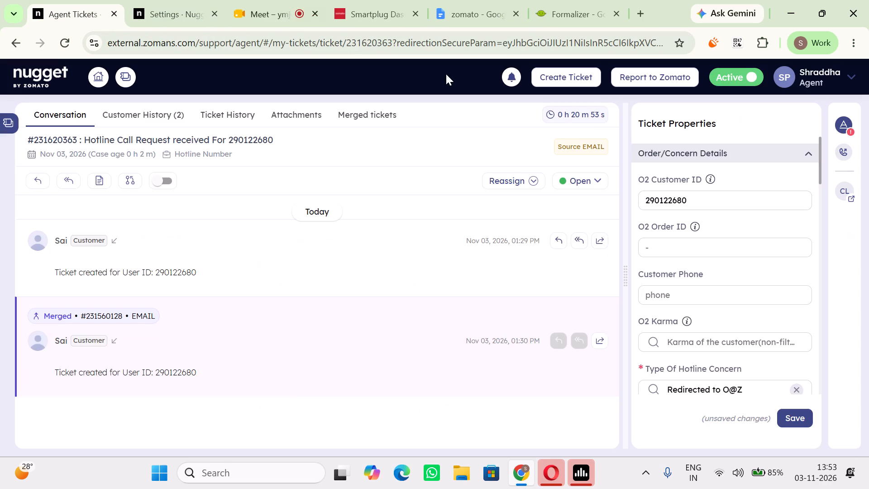
Open the customer's Smartplug order dashboard from the hotline call ticket.
click(849, 196)
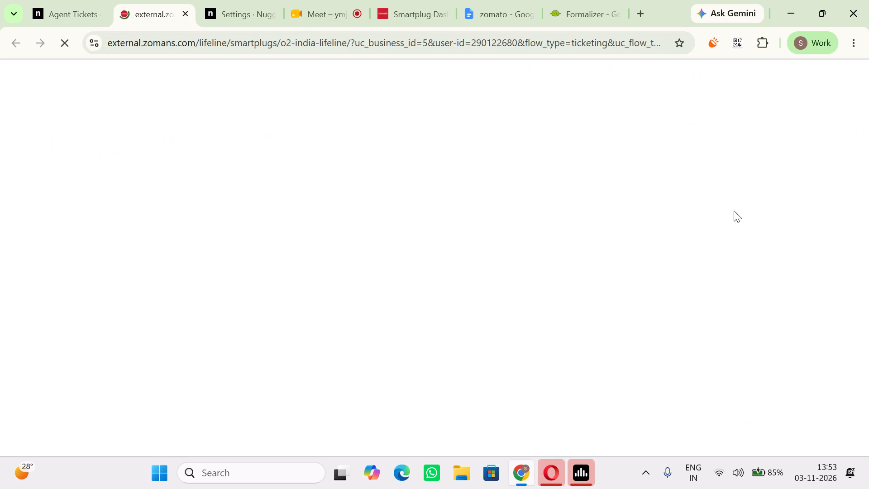
click(38, 0)
click(133, 0)
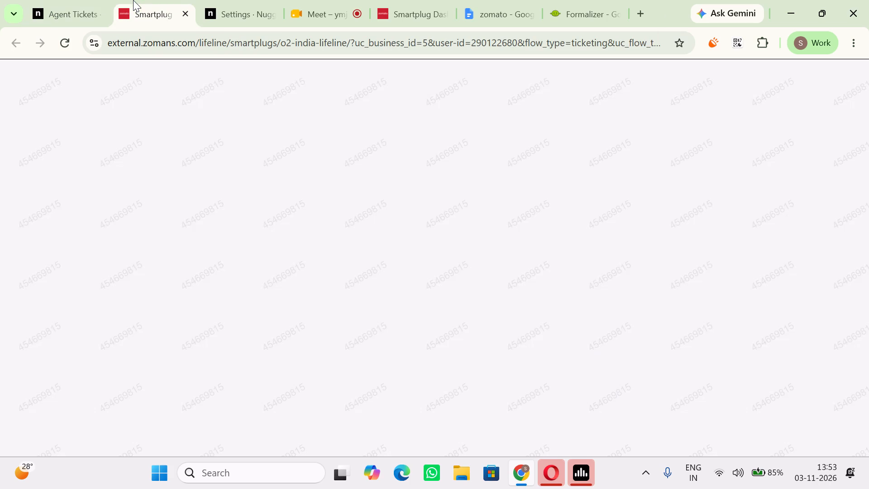
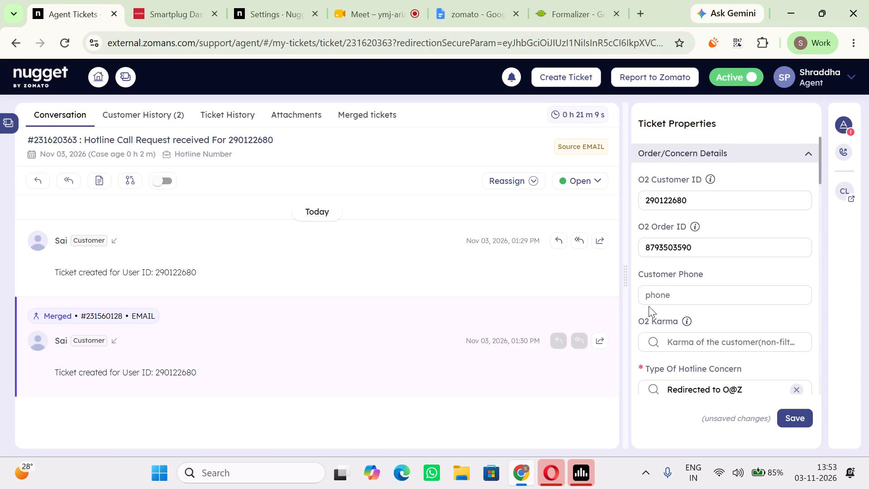
Check the customer's tier and previous order data in the Customer Overview of the Smartplug order dashboard, and close the overview.
scroll(702, 344, down, 1)
click(150, 0)
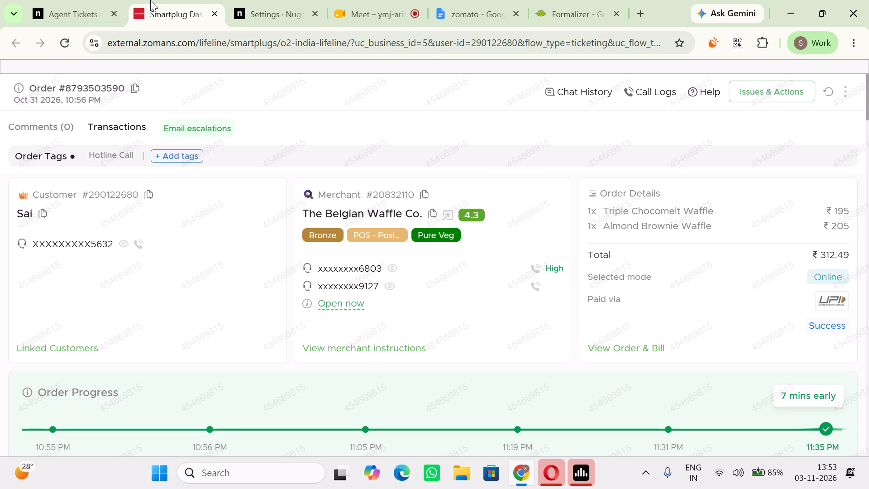
click(24, 215)
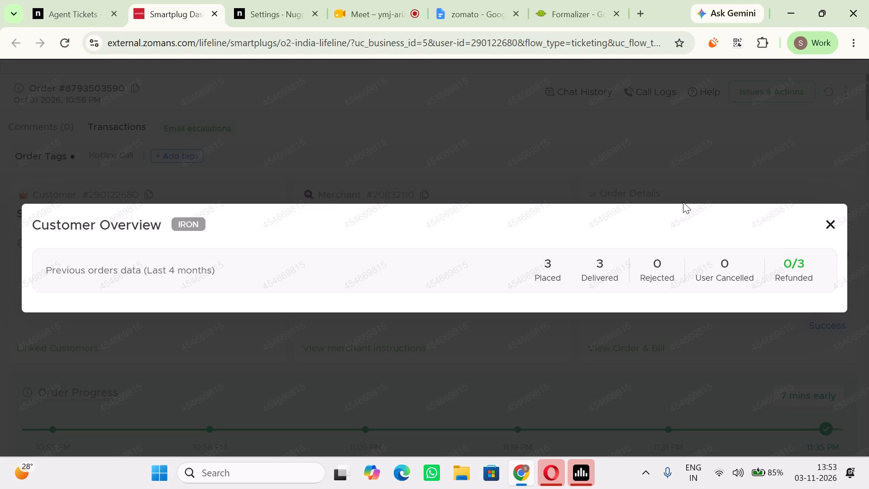
click(832, 218)
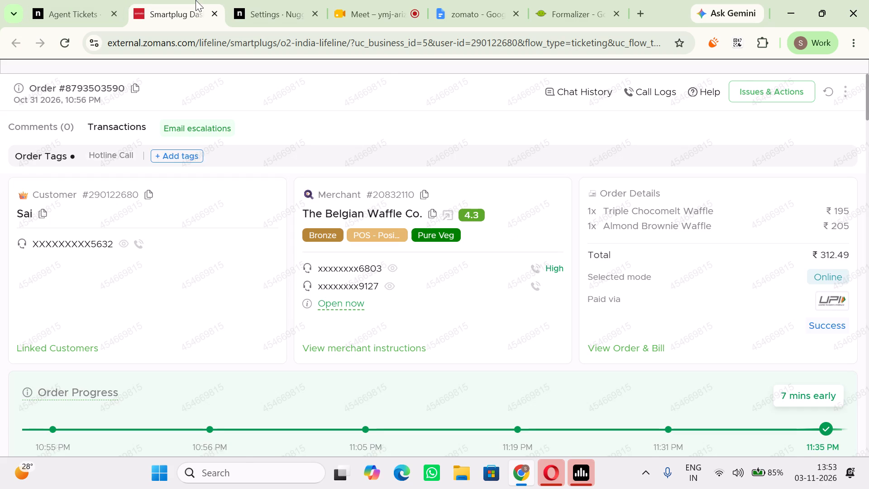
Return to the hotline call ticket's properties, open the sub-issue choices, and go back to the O2 Karma field.
click(82, 0)
scroll(689, 335, down, 1)
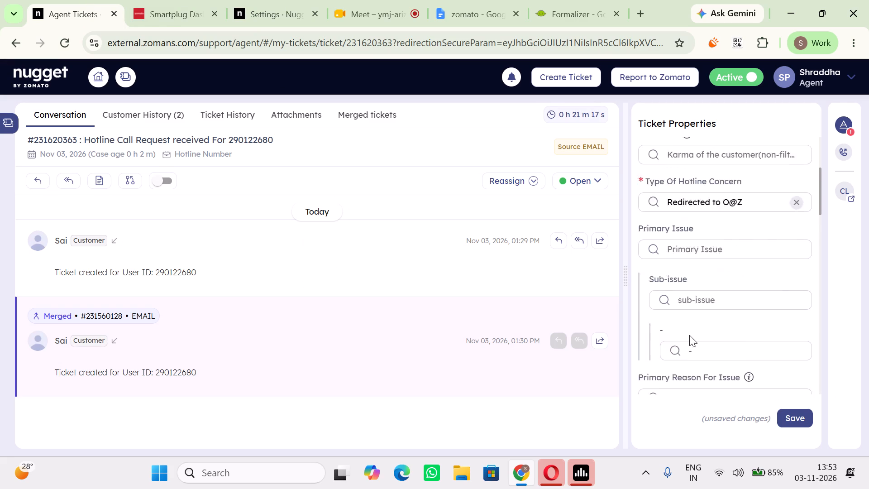
scroll(689, 335, down, 1)
drag(727, 257, 698, 266)
click(698, 266)
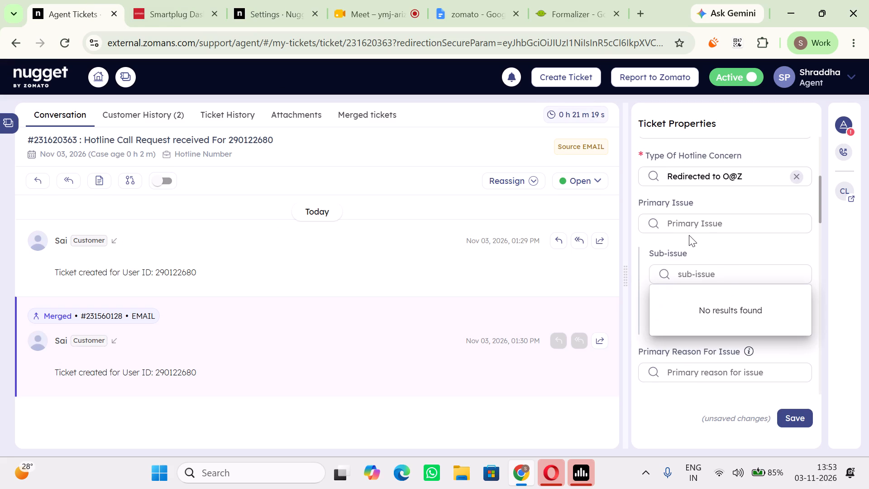
scroll(689, 235, up, 1)
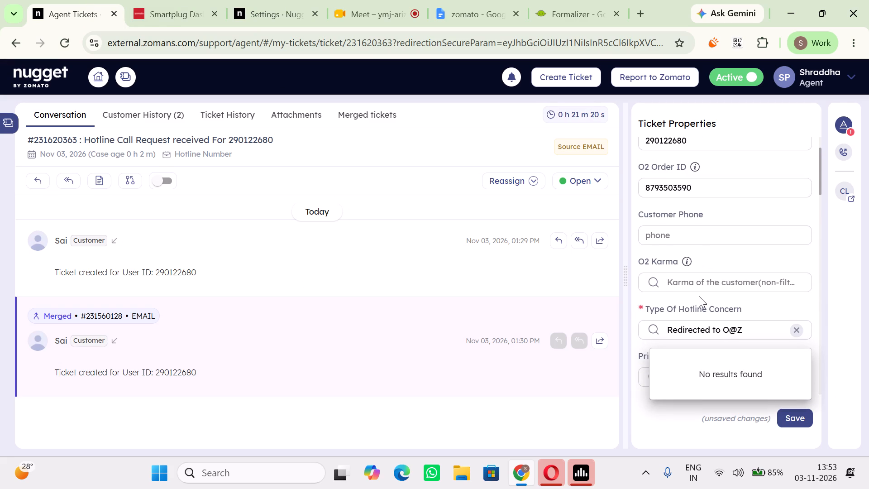